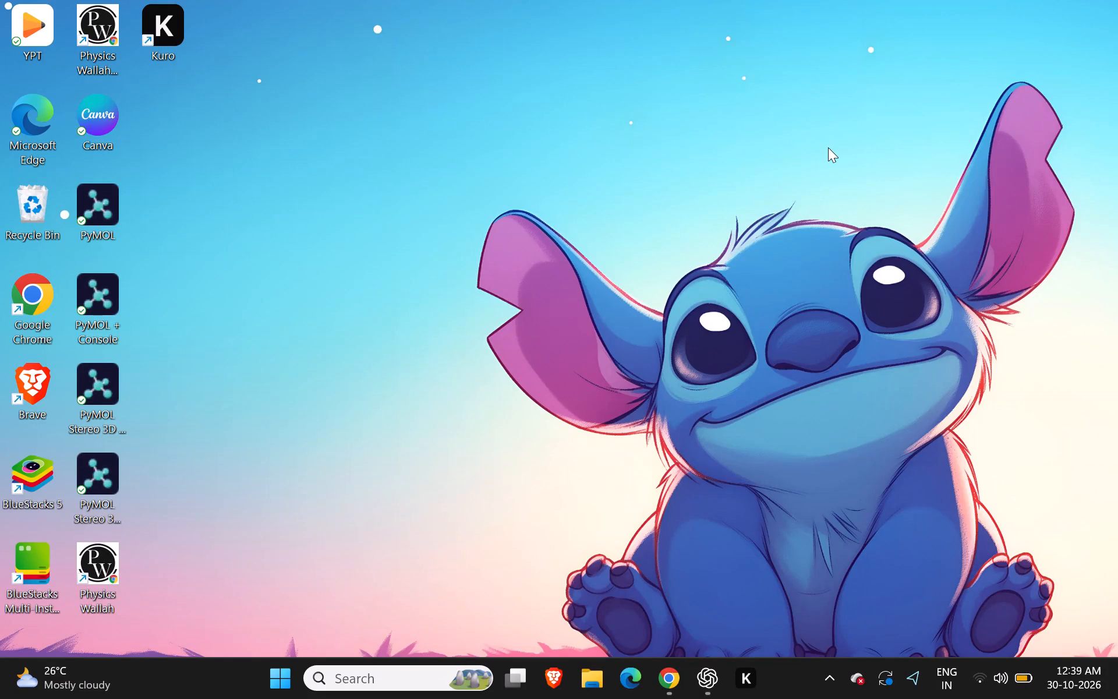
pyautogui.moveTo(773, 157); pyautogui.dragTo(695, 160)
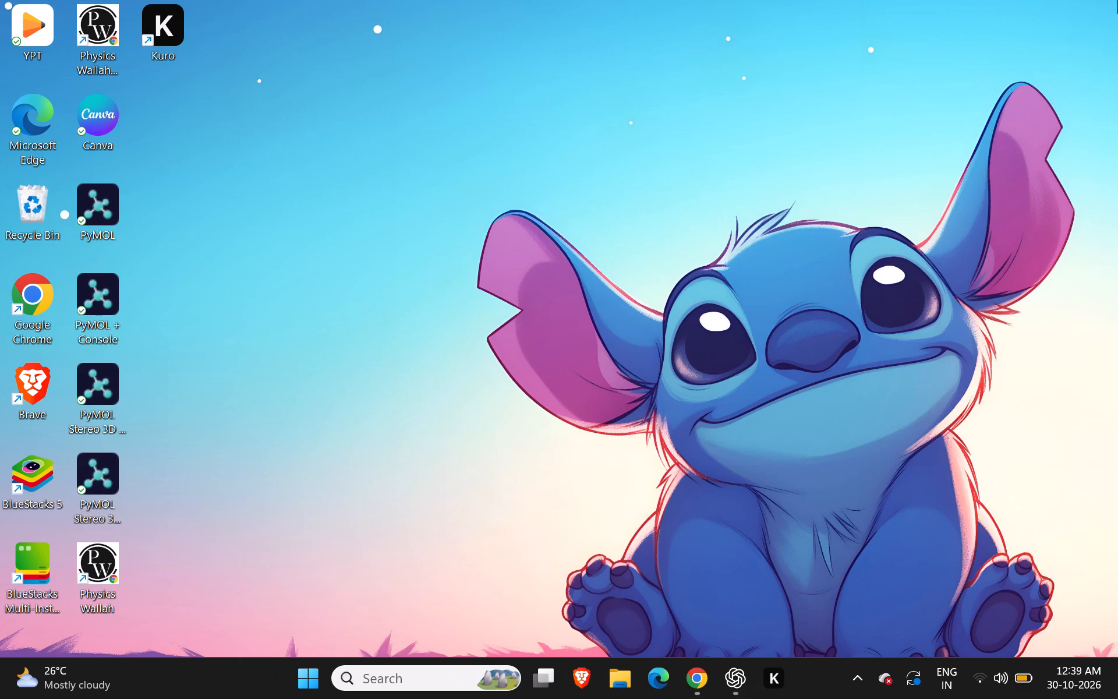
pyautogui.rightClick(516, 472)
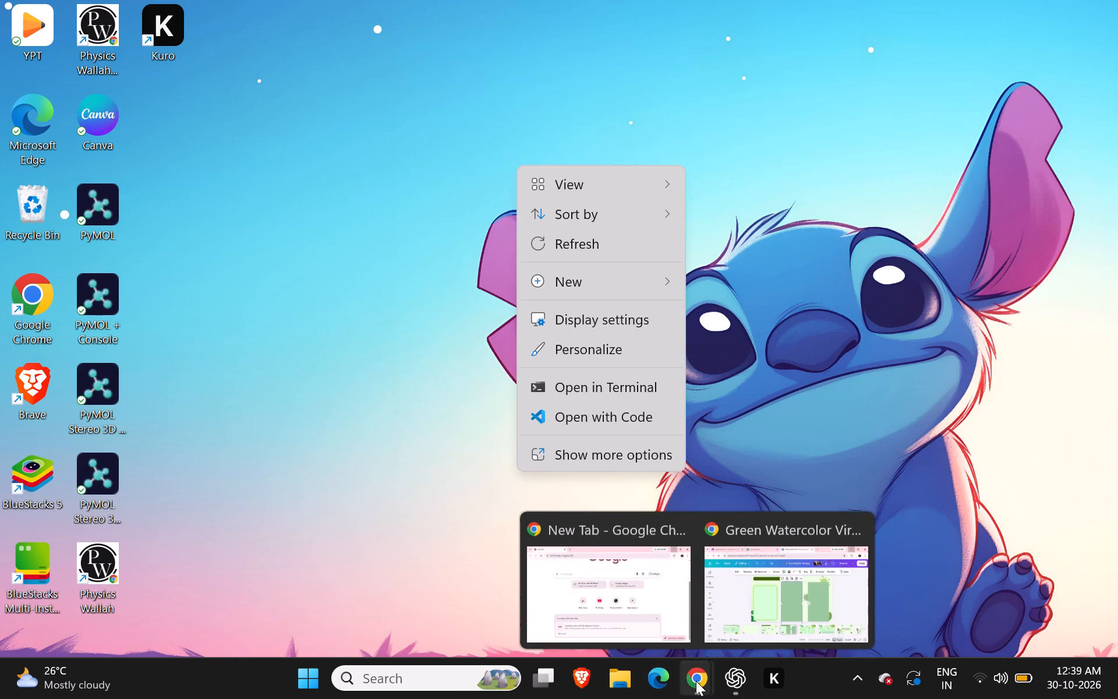
# Switch to the Chrome window with the Green Watercolor Virus Microbes presentation open in Canva.
pyautogui.click(728, 618)
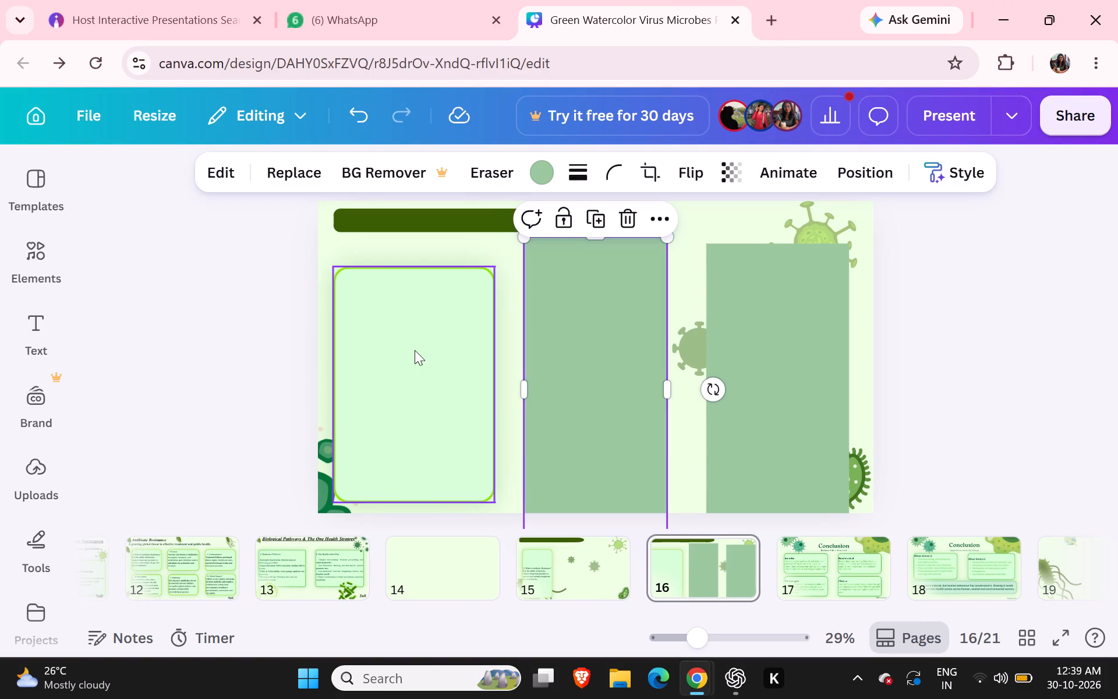
# Extend the light green rounded panel on slide 16 upward to about 559 wide by 867 high.
pyautogui.click(376, 265)
pyautogui.click(381, 298)
pyautogui.moveTo(419, 263); pyautogui.dragTo(422, 249)
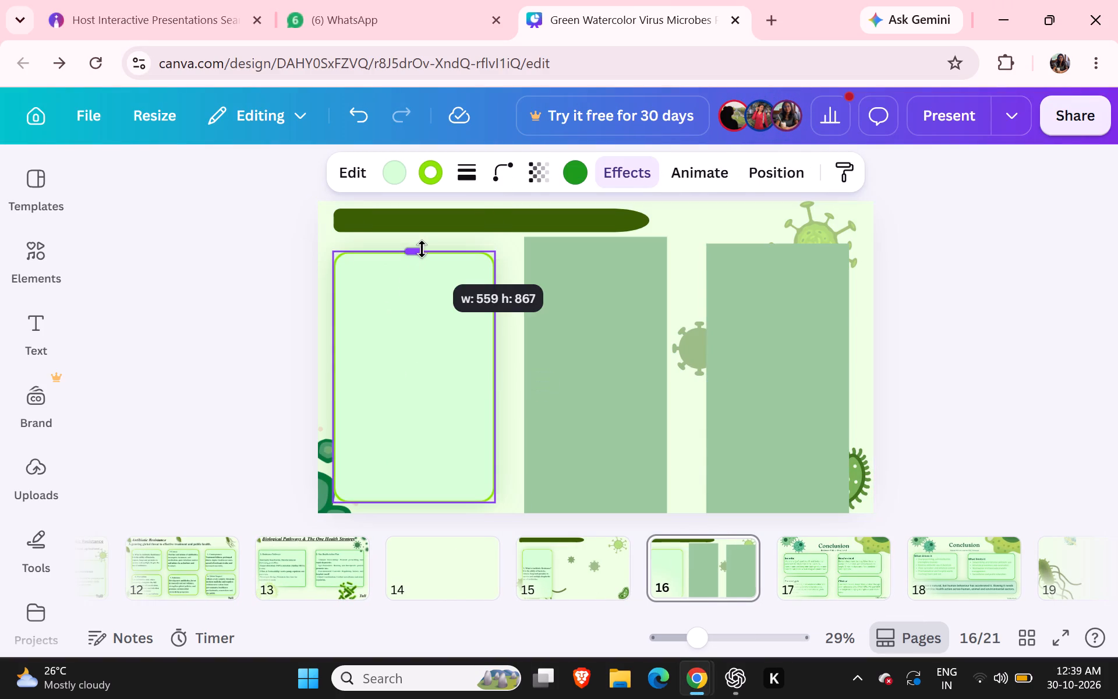
pyautogui.moveTo(422, 249); pyautogui.dragTo(422, 248)
pyautogui.click(425, 387)
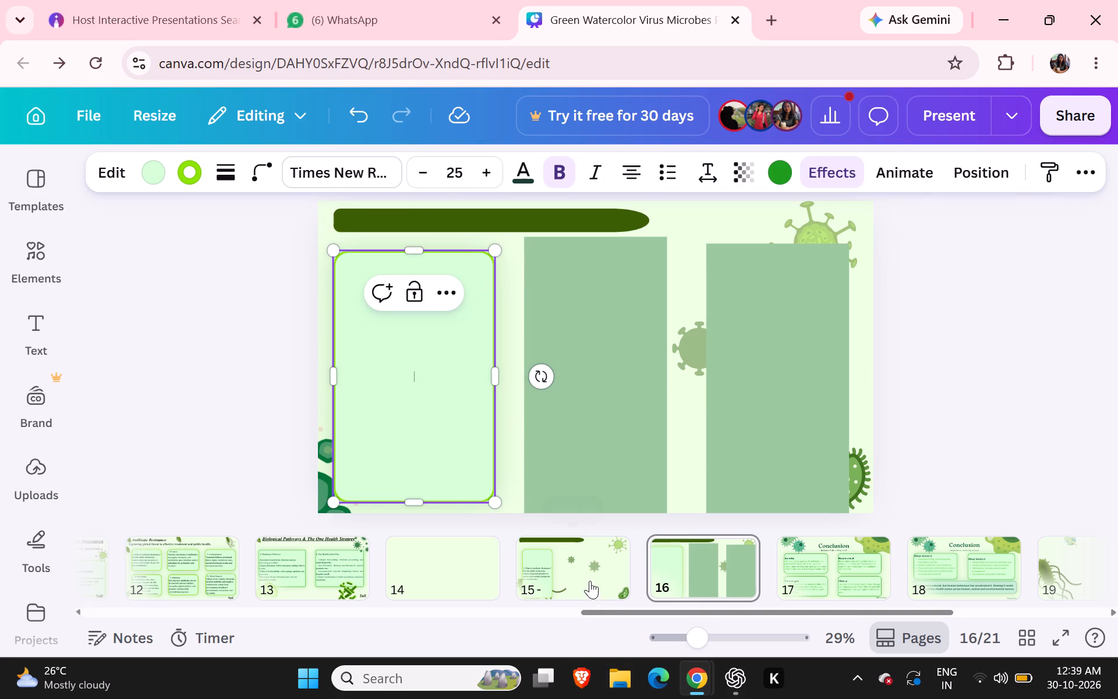
pyautogui.click(412, 360)
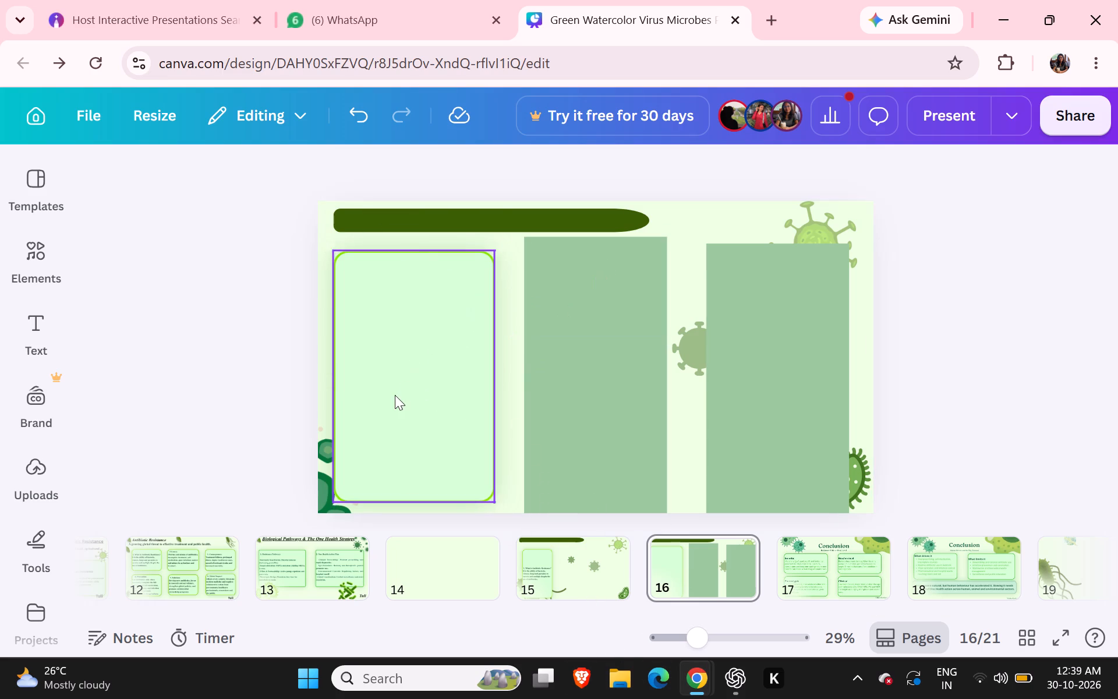
# Move the rounded panel off the Aquatic Environments text, over the gap between the two dark green rectangles.
pyautogui.moveTo(392, 385); pyautogui.dragTo(651, 383)
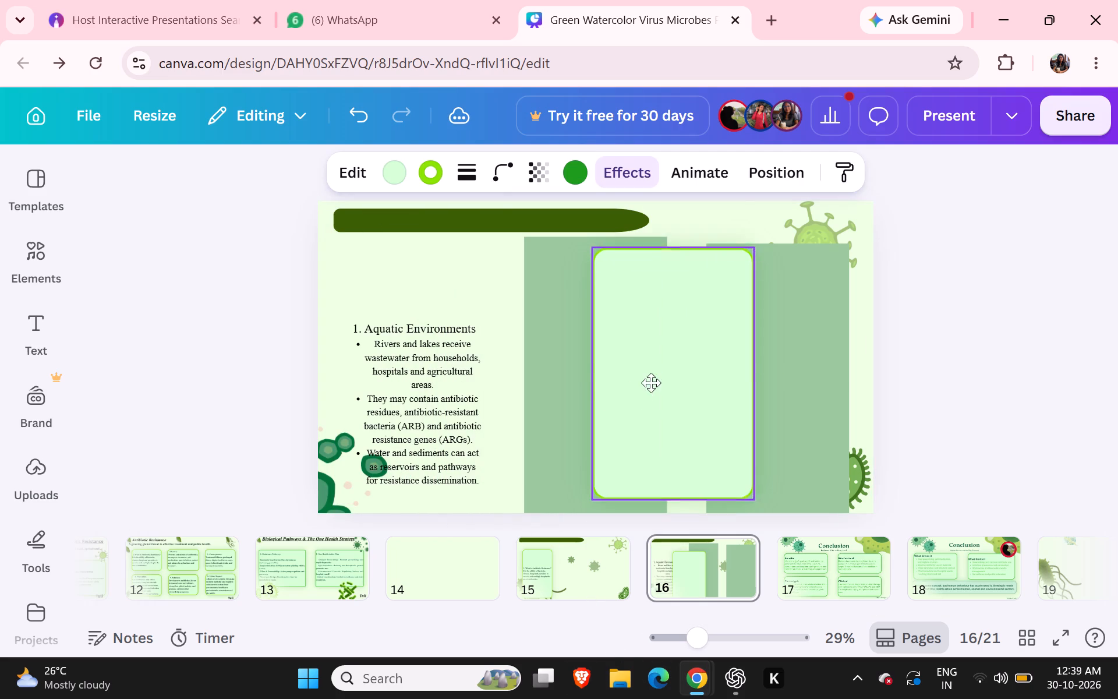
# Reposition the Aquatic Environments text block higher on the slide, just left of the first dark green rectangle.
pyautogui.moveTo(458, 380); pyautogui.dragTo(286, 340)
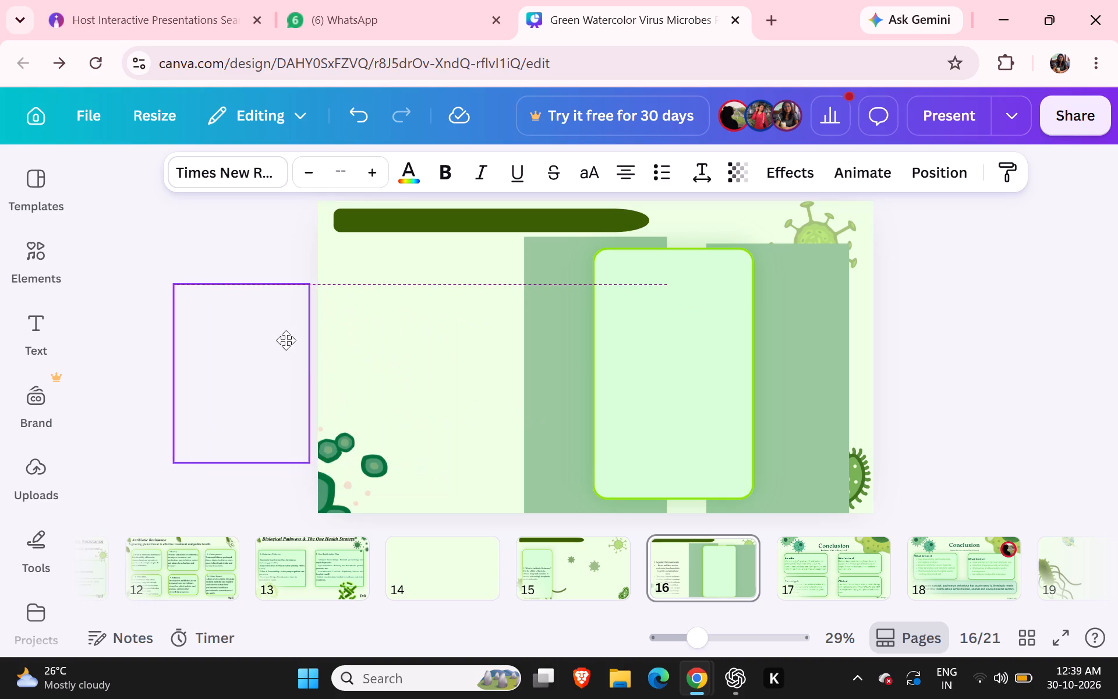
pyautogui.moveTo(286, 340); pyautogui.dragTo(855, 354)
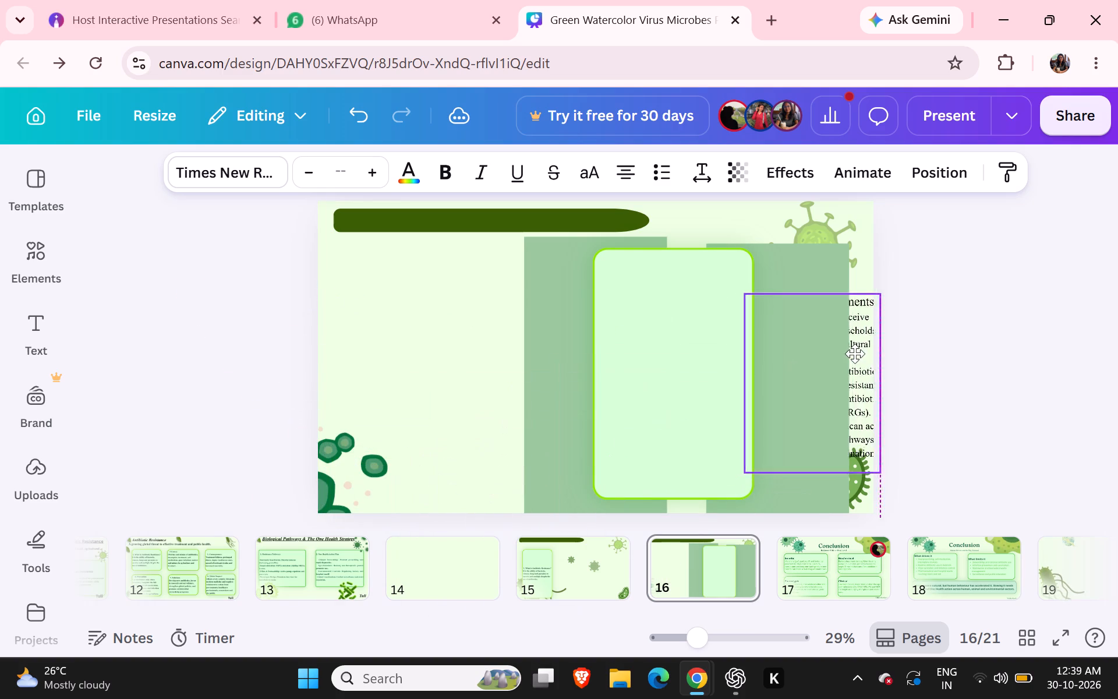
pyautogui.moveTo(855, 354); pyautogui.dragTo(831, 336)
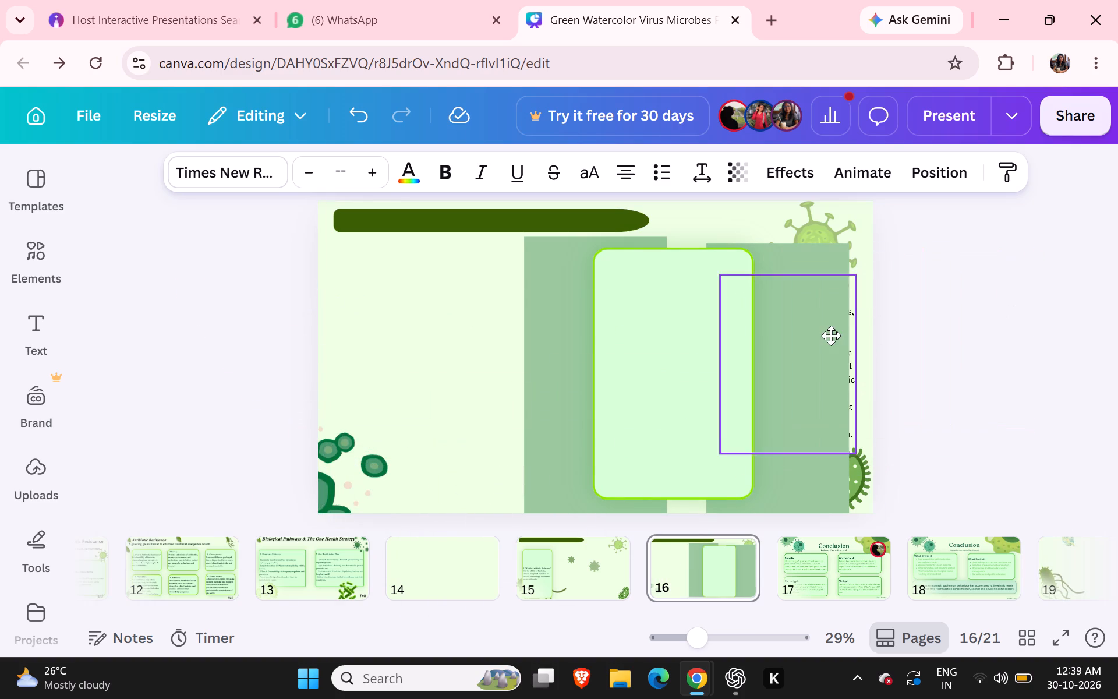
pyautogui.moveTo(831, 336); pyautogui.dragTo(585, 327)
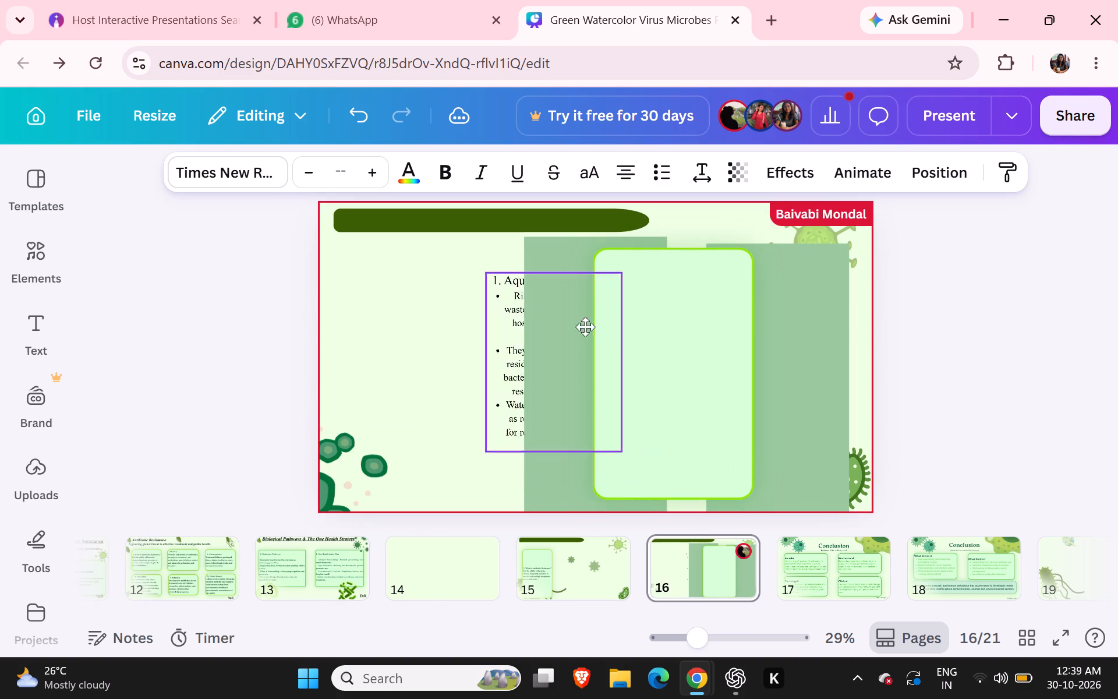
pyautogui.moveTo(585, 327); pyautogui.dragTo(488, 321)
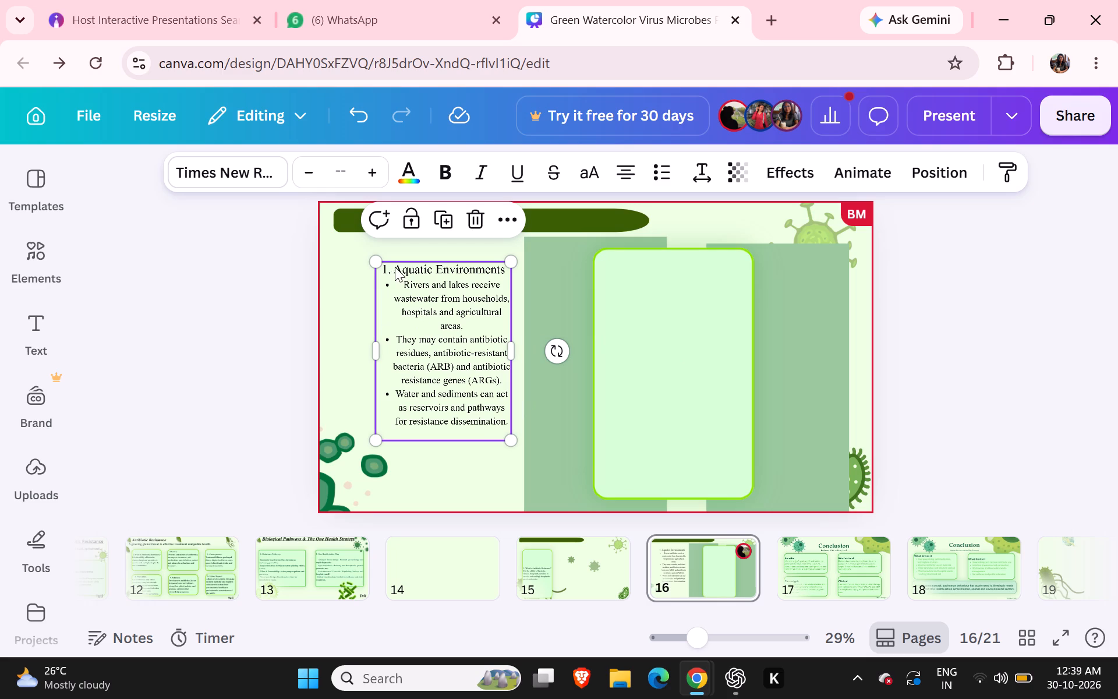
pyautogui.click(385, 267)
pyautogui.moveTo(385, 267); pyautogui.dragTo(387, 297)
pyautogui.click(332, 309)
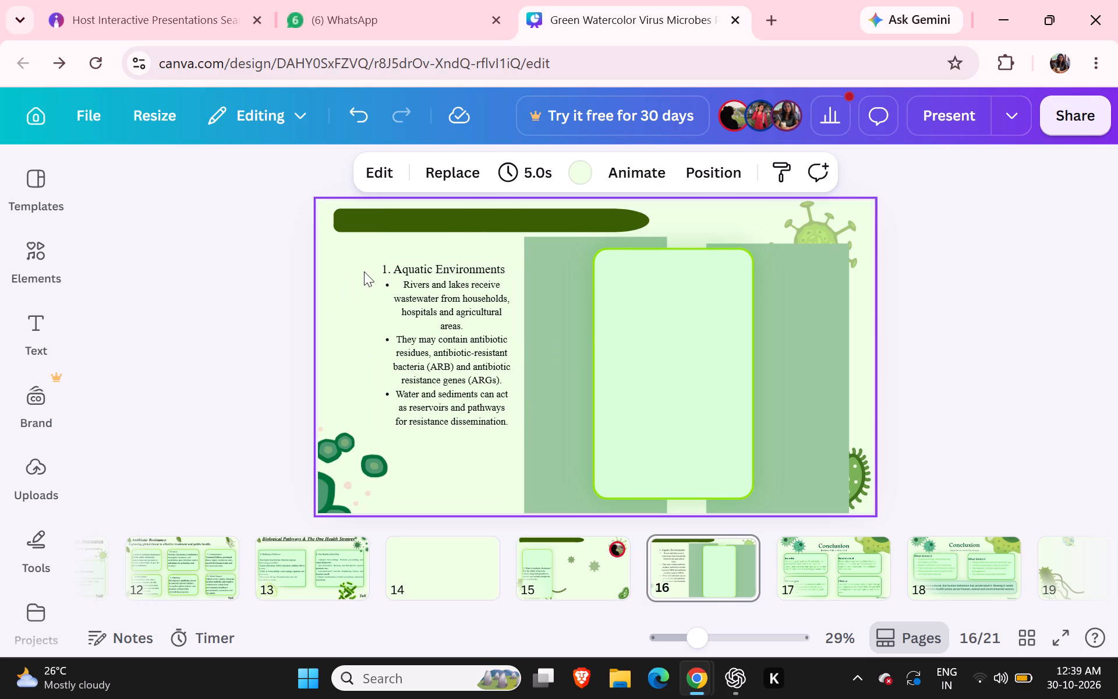
# Copy the Aquatic Environments text together with the slide's bottom-left microbe graphic, and place the pasted text over the rounded panel.
pyautogui.click(383, 260)
pyautogui.moveTo(383, 260); pyautogui.dragTo(435, 423)
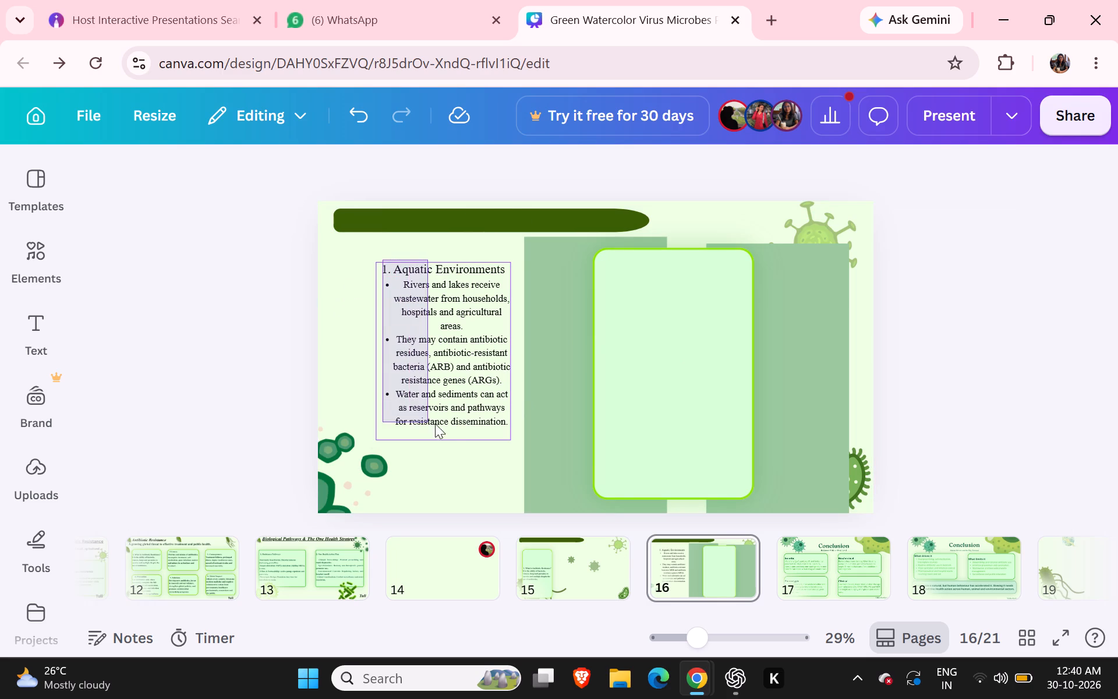
pyautogui.moveTo(435, 423); pyautogui.dragTo(505, 433)
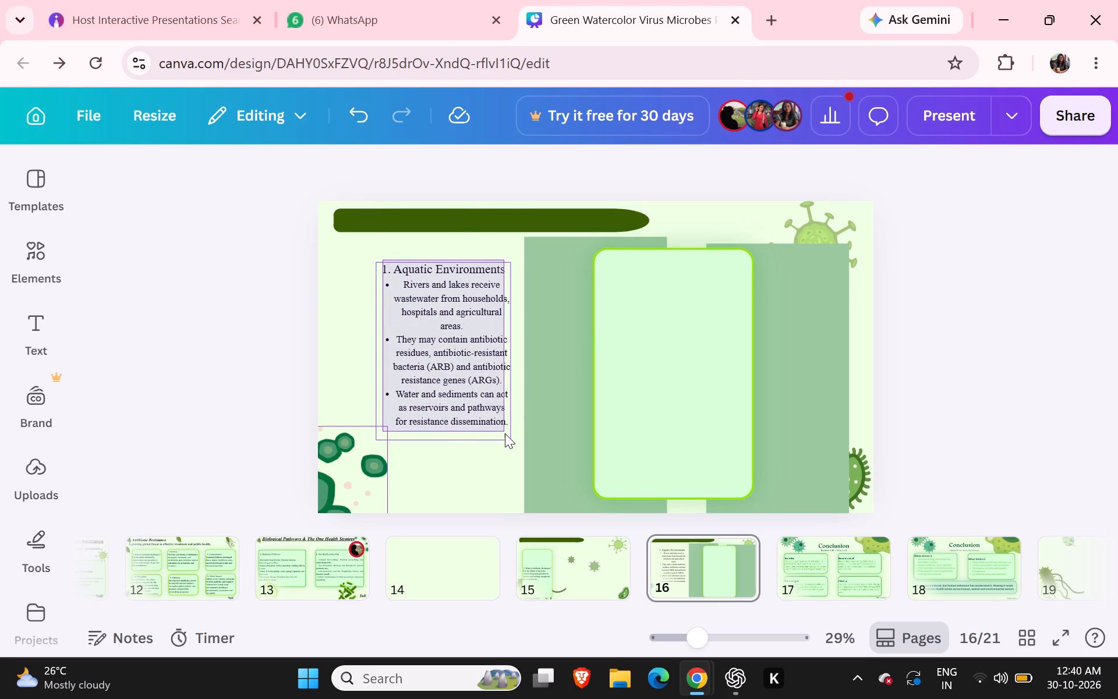
pyautogui.moveTo(505, 433); pyautogui.dragTo(505, 434)
pyautogui.rightClick(463, 358)
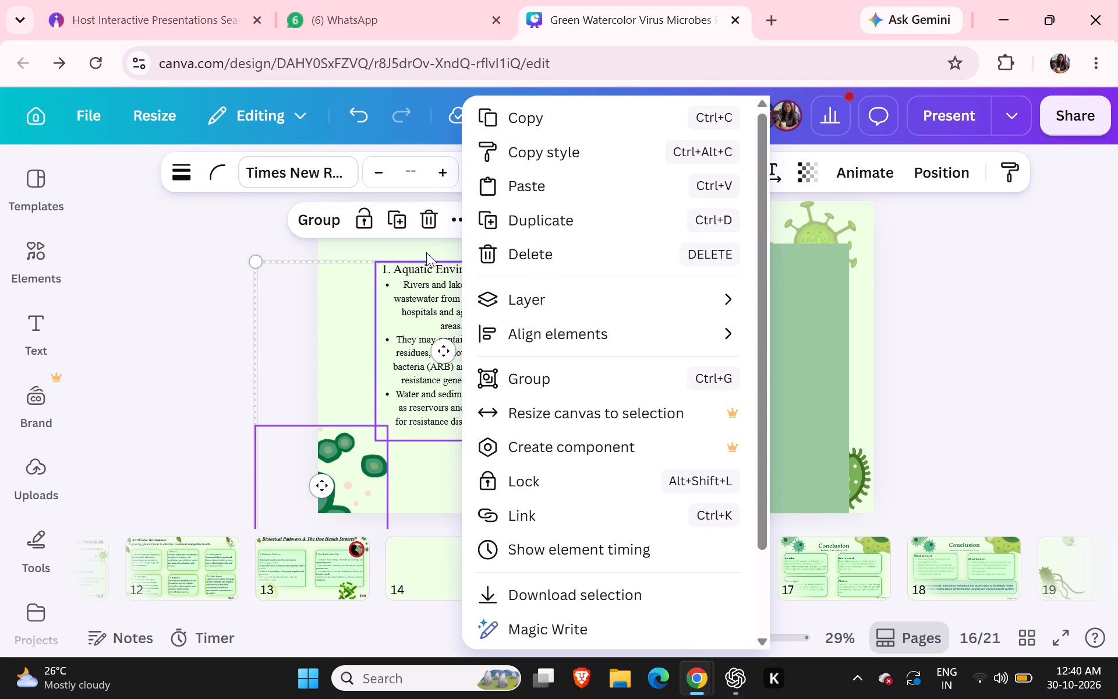
pyautogui.click(536, 114)
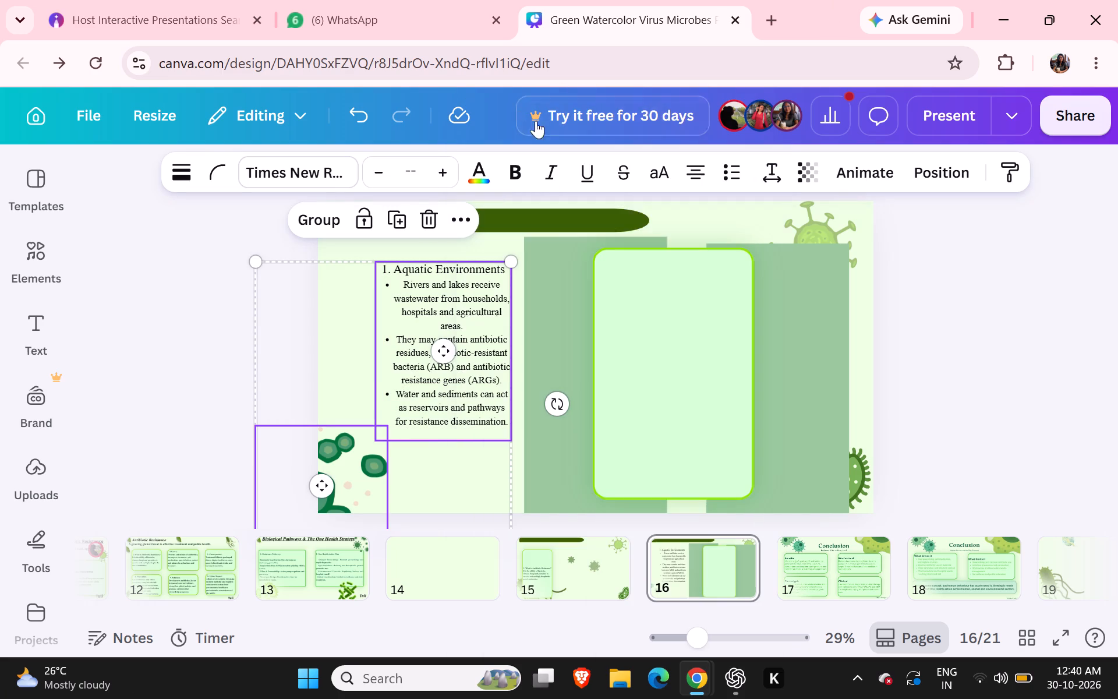
pyautogui.rightClick(668, 303)
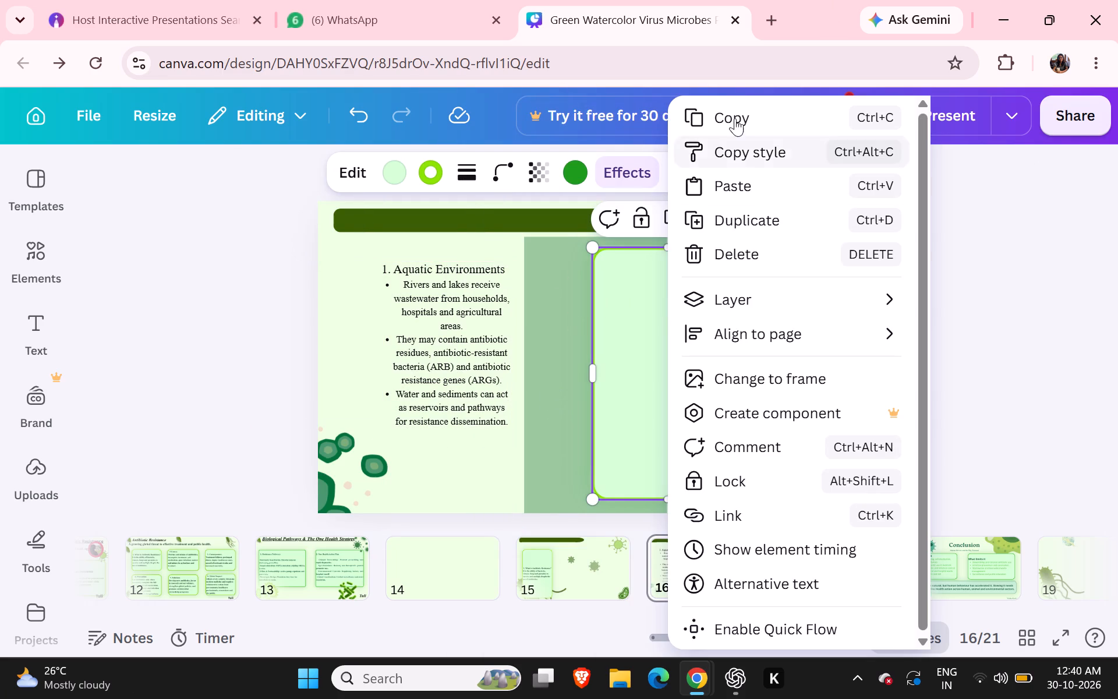
pyautogui.click(745, 188)
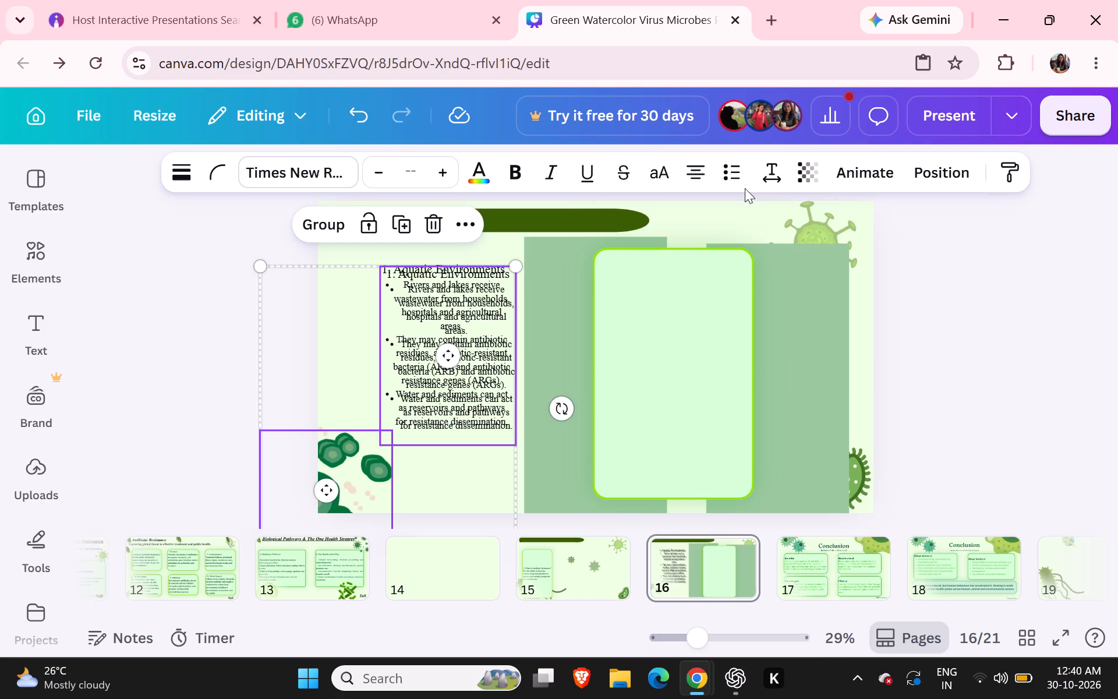
pyautogui.moveTo(450, 294); pyautogui.dragTo(571, 316)
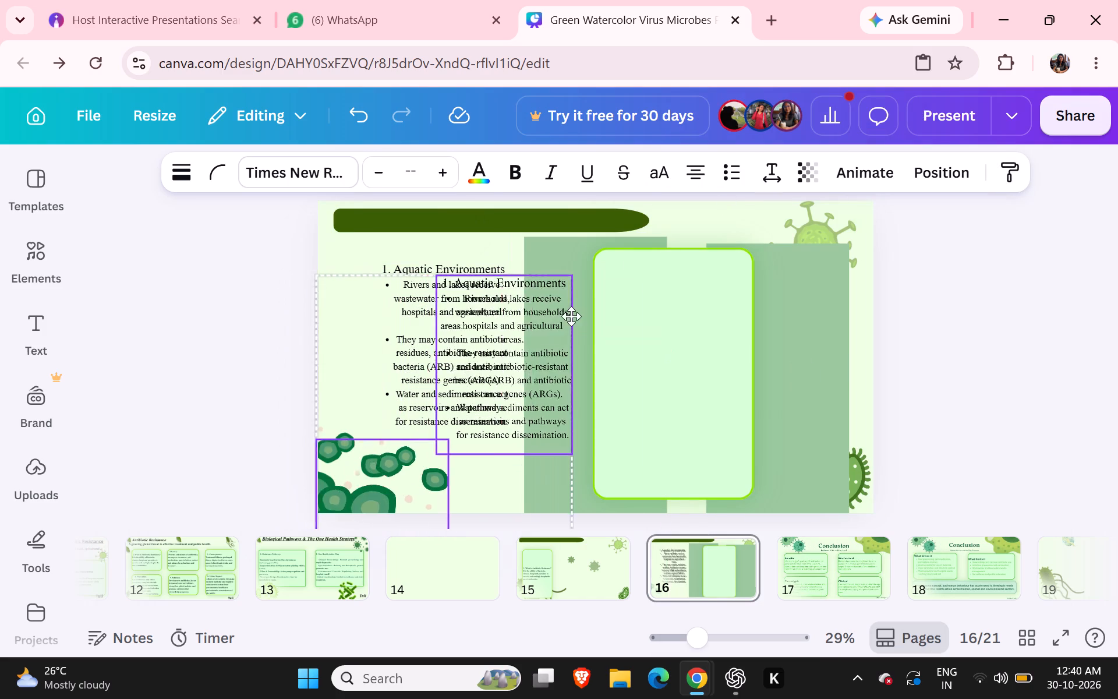
pyautogui.moveTo(571, 316); pyautogui.dragTo(675, 327)
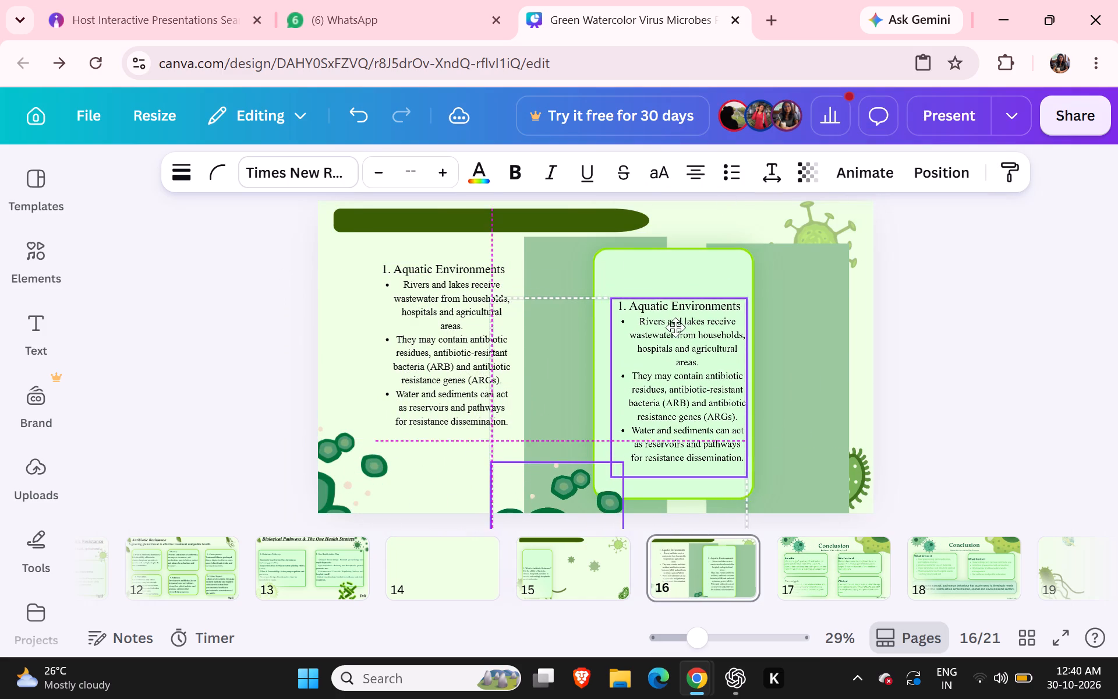
pyautogui.moveTo(675, 327); pyautogui.dragTo(676, 339)
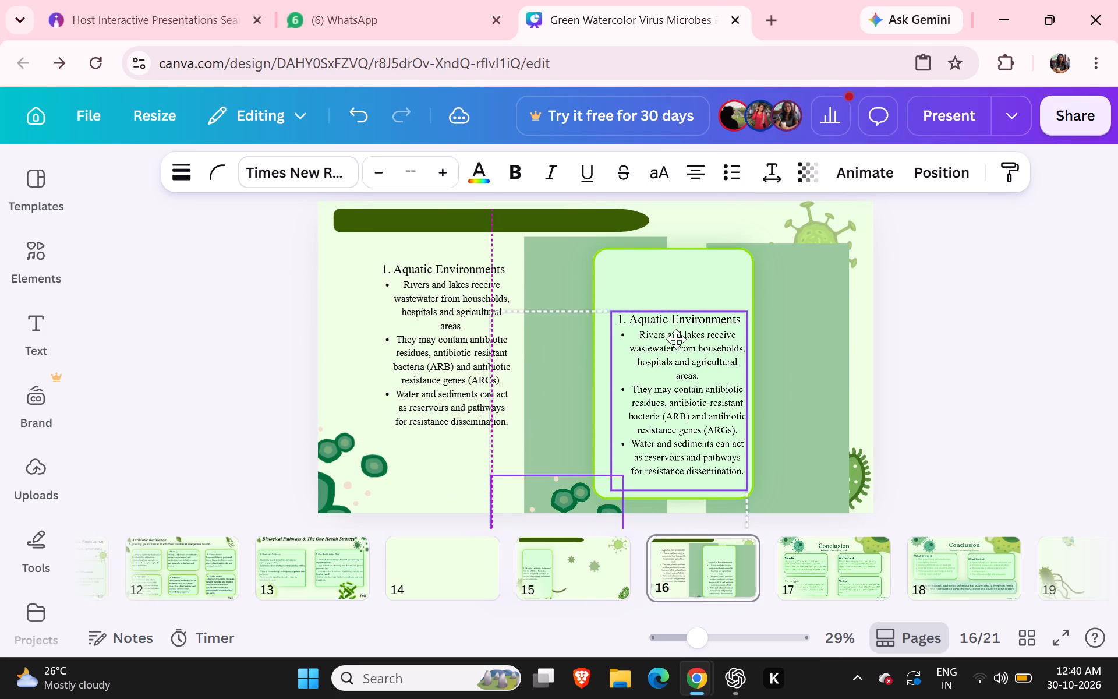
pyautogui.moveTo(676, 339); pyautogui.dragTo(678, 336)
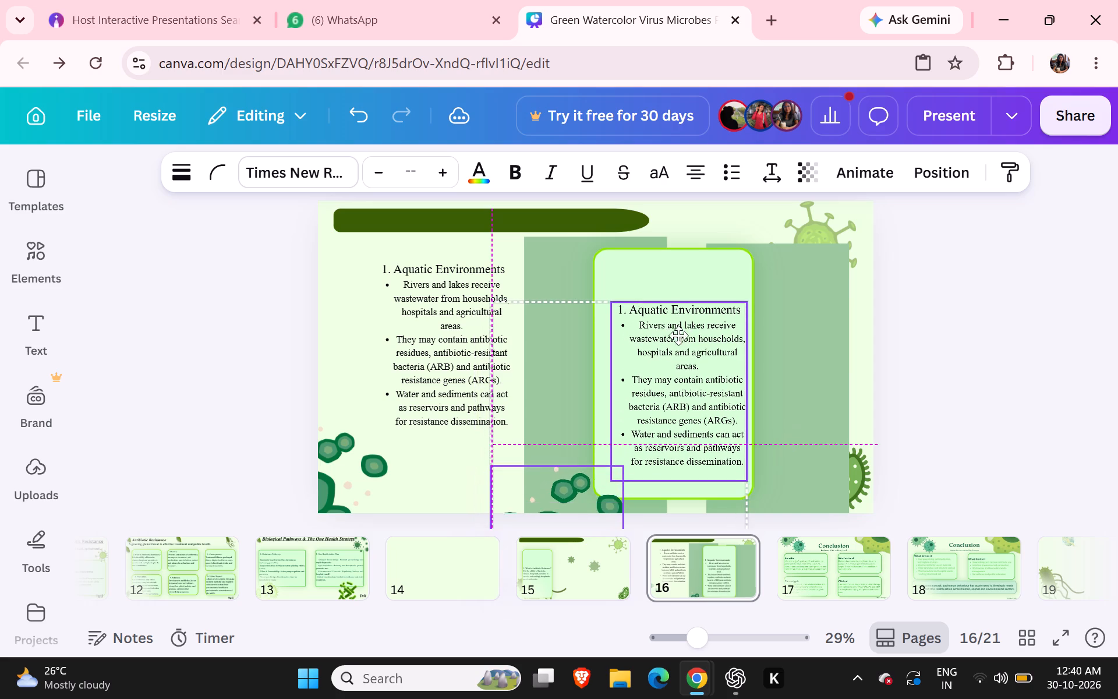
pyautogui.moveTo(678, 336); pyautogui.dragTo(674, 338)
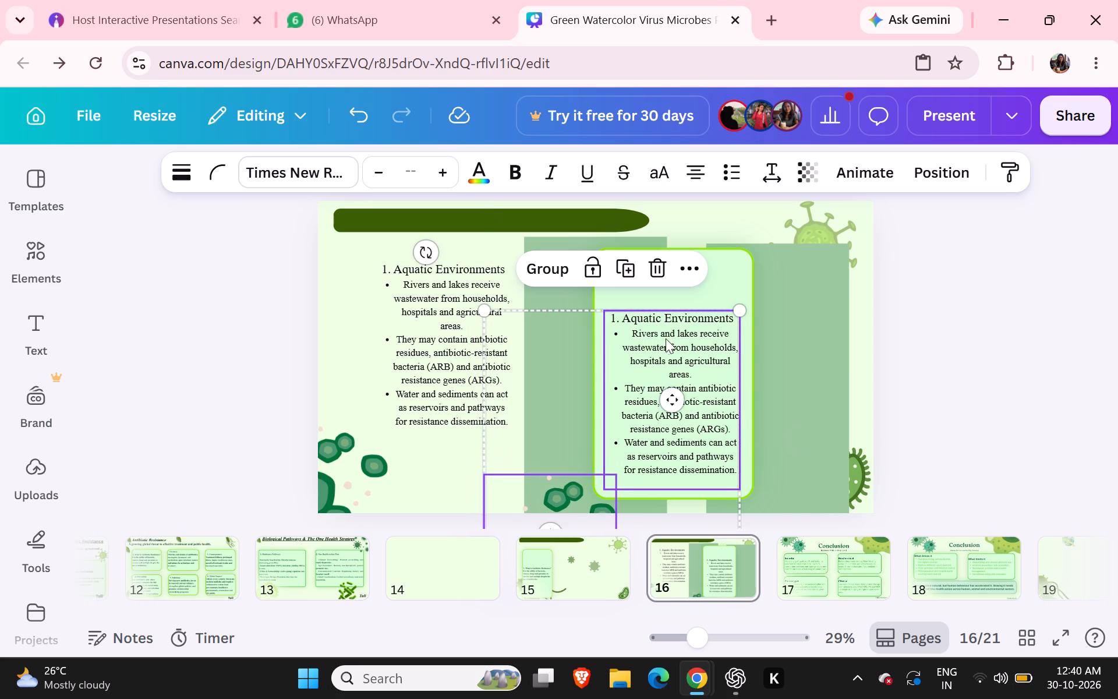
# Delete the original Aquatic Environments text block on the left part of the slide.
pyautogui.click(450, 325)
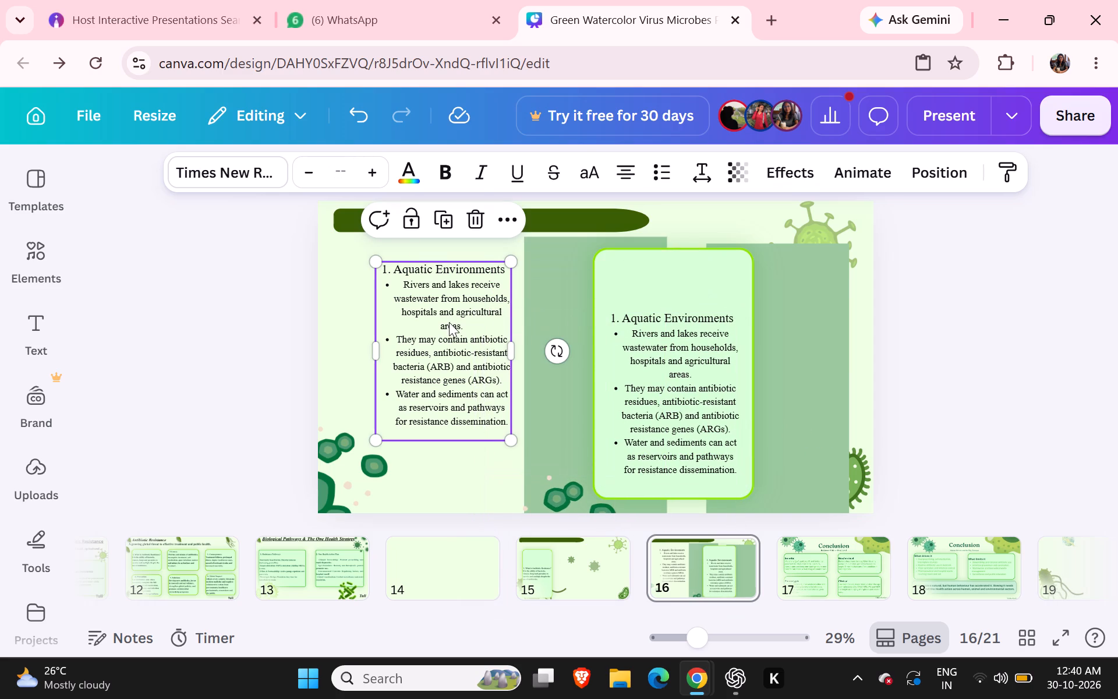
pyautogui.press('BackSpace')
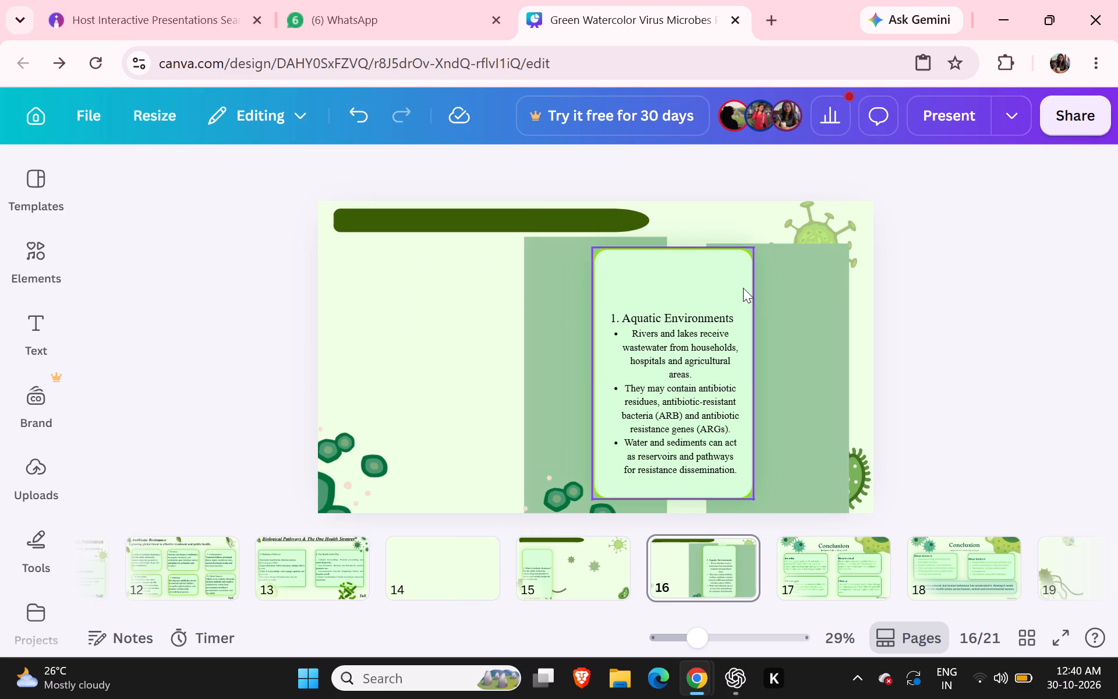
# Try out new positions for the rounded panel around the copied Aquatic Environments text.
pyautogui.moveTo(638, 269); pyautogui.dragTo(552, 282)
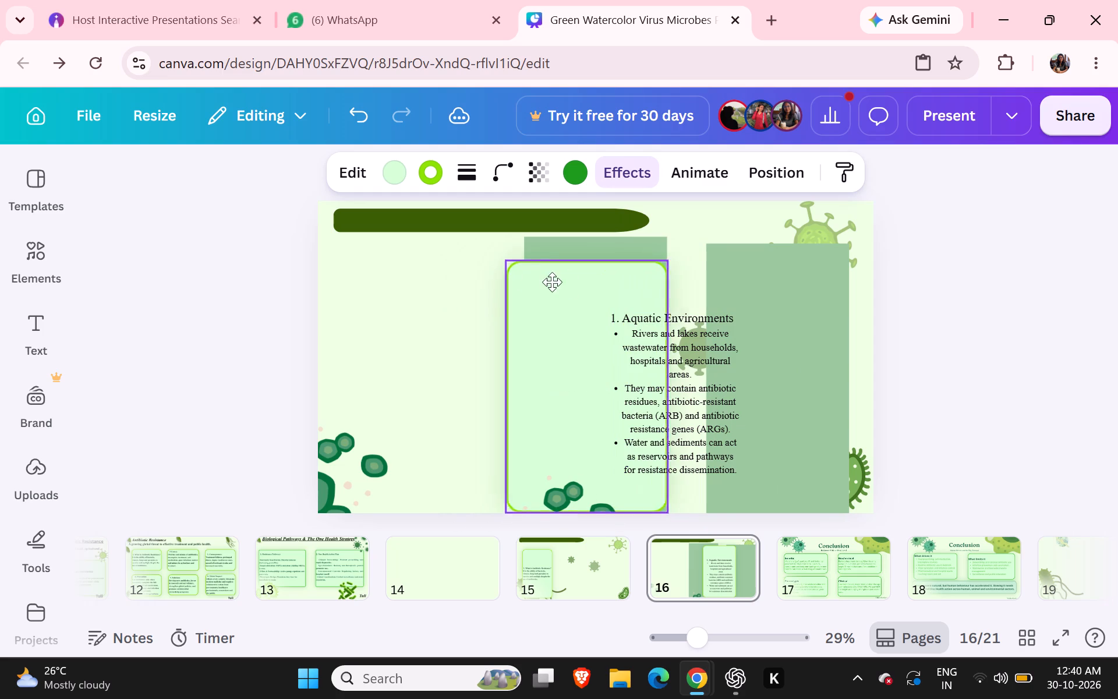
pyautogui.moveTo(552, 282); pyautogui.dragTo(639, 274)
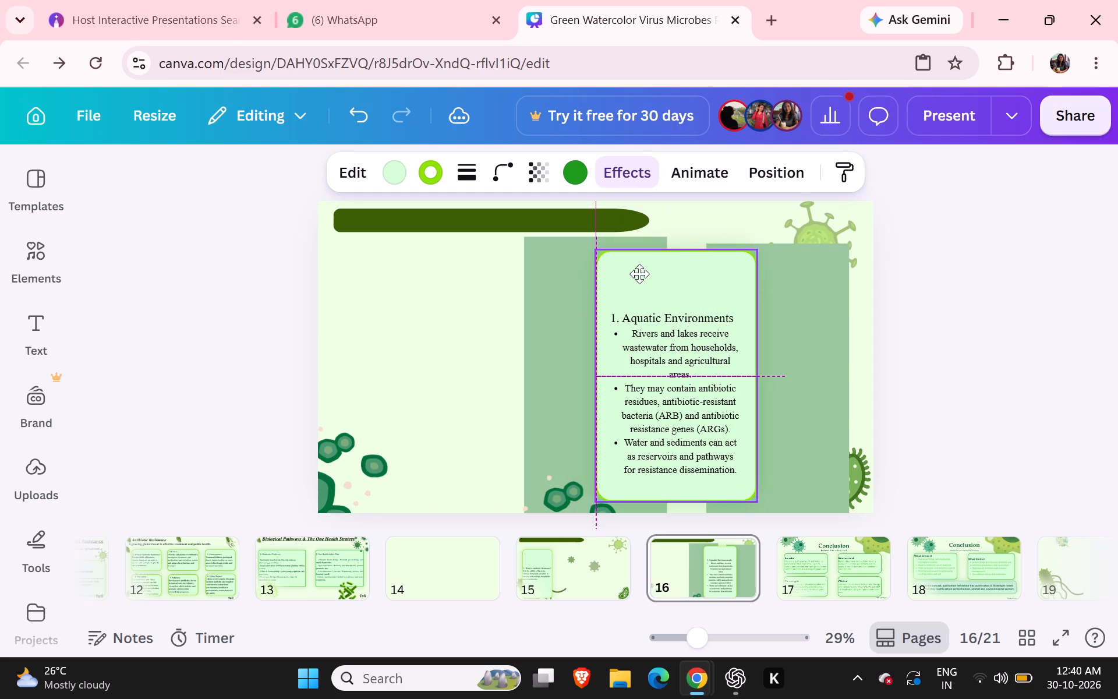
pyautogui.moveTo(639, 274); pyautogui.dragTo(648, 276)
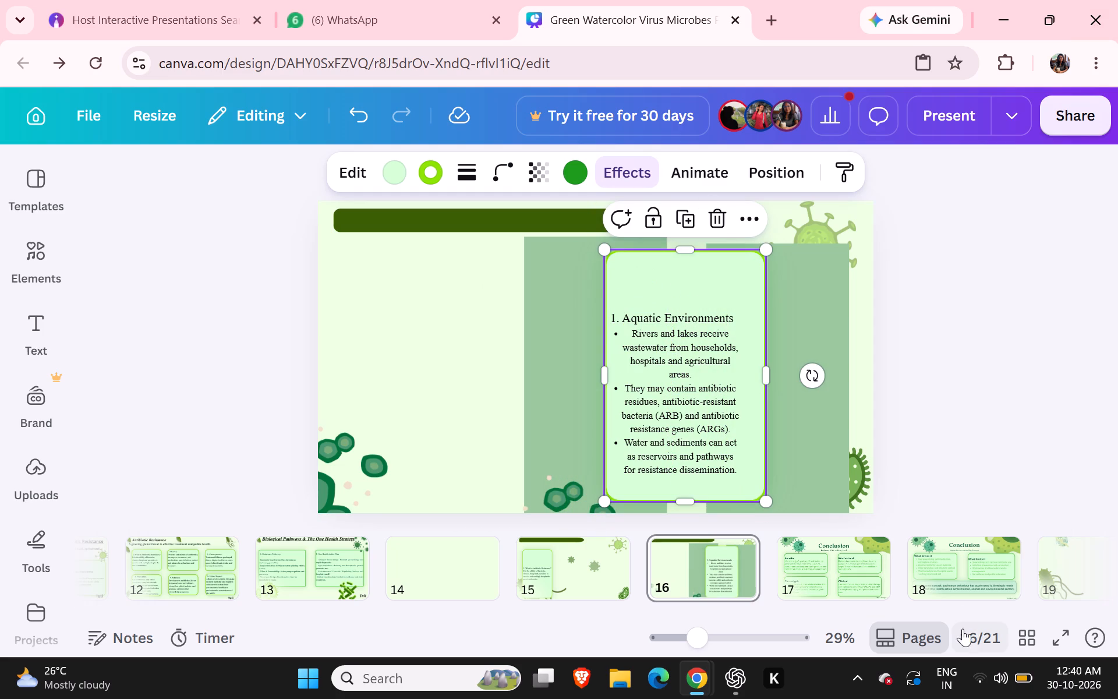
# Move the Aquatic Environments text to the slide's lower right and the rounded panel back to its left side.
pyautogui.moveTo(662, 339); pyautogui.dragTo(791, 364)
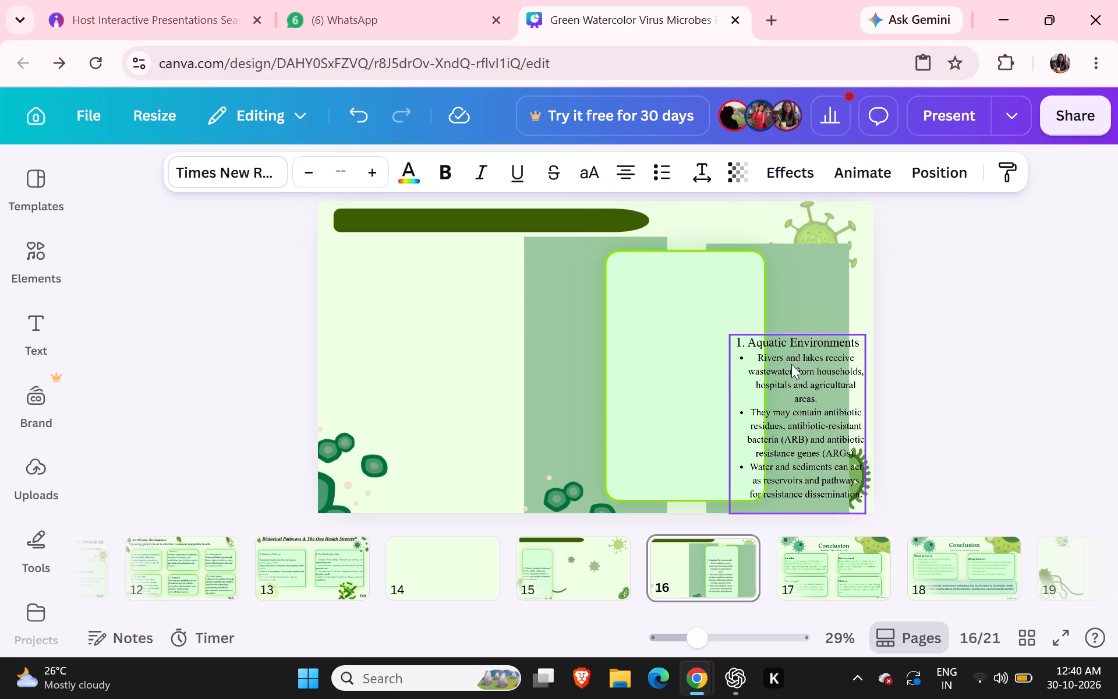
pyautogui.moveTo(696, 332); pyautogui.dragTo(433, 329)
# Delete both dark green rectangles from slide 16.
pyautogui.click(597, 383)
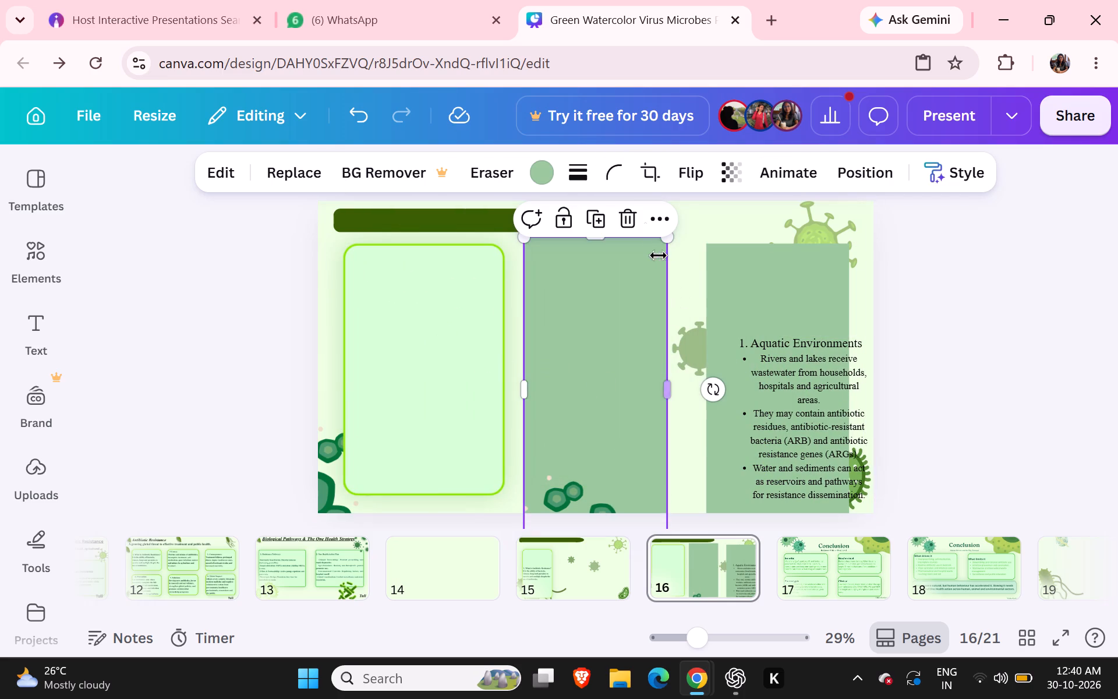
pyautogui.click(638, 219)
pyautogui.click(750, 295)
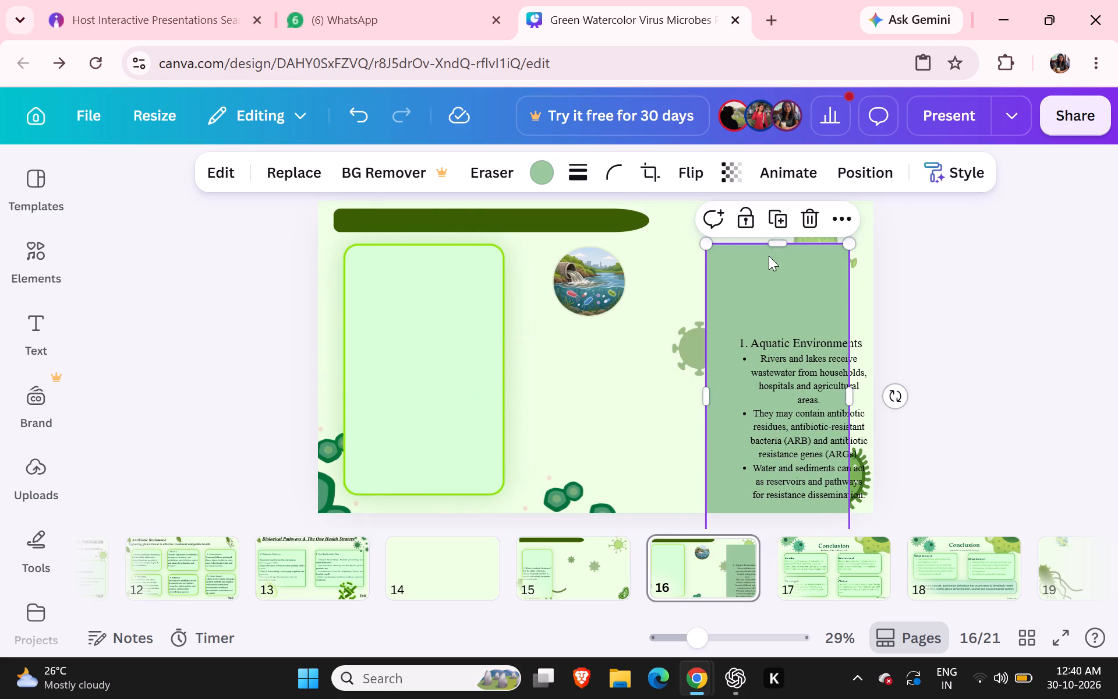
pyautogui.click(808, 224)
# Copy the light green rounded panel on slide 16 and paste two duplicates of it.
pyautogui.click(469, 302)
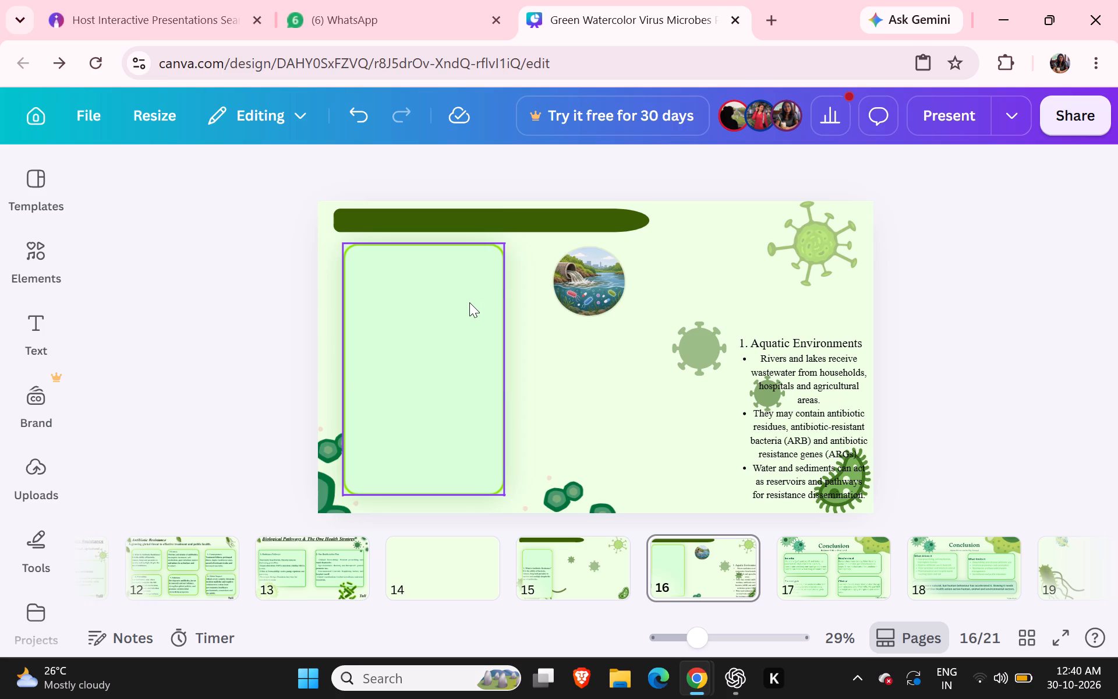
pyautogui.click(498, 211)
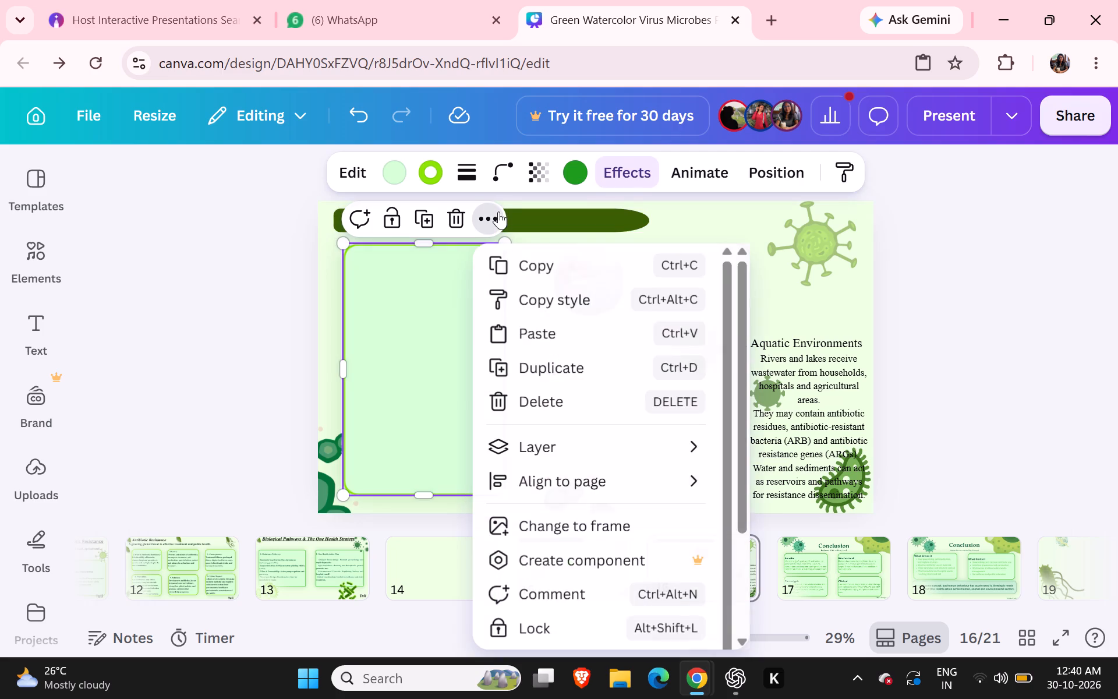
pyautogui.click(518, 263)
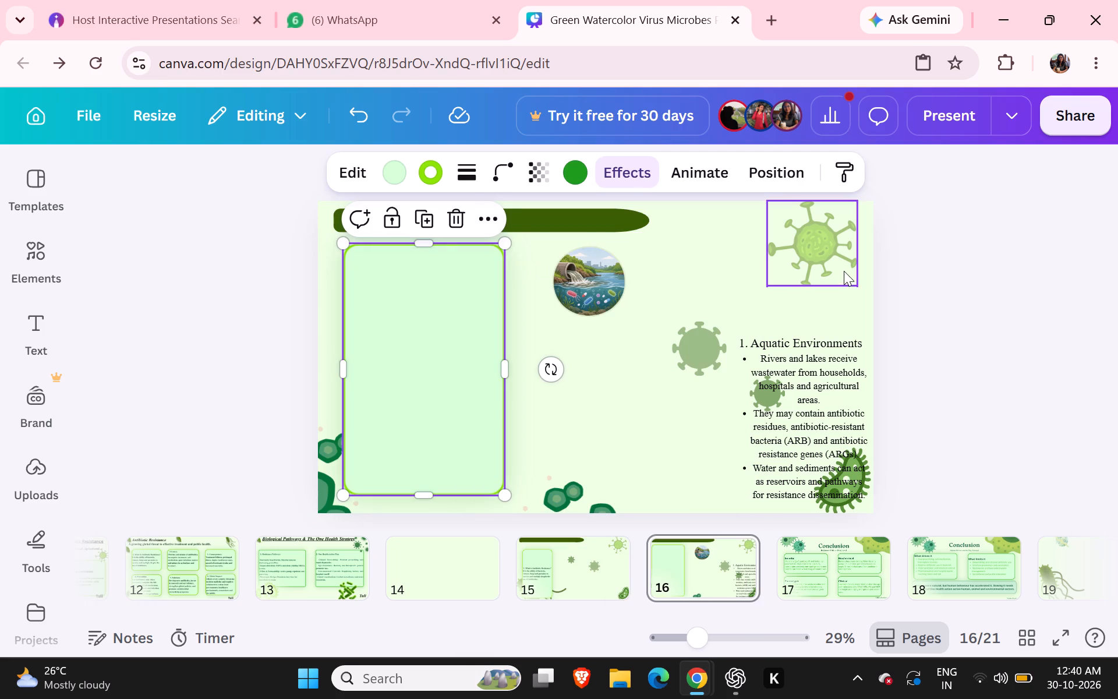
pyautogui.hotkey('ctrl', 'v')
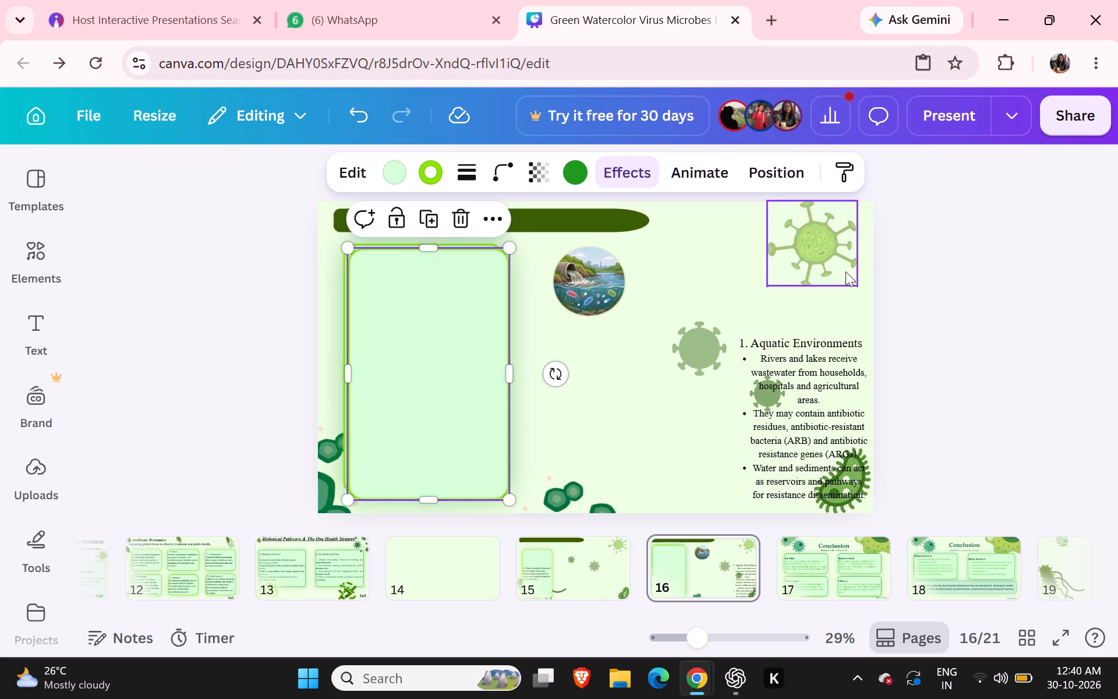
pyautogui.hotkey('ctrl', 'x')
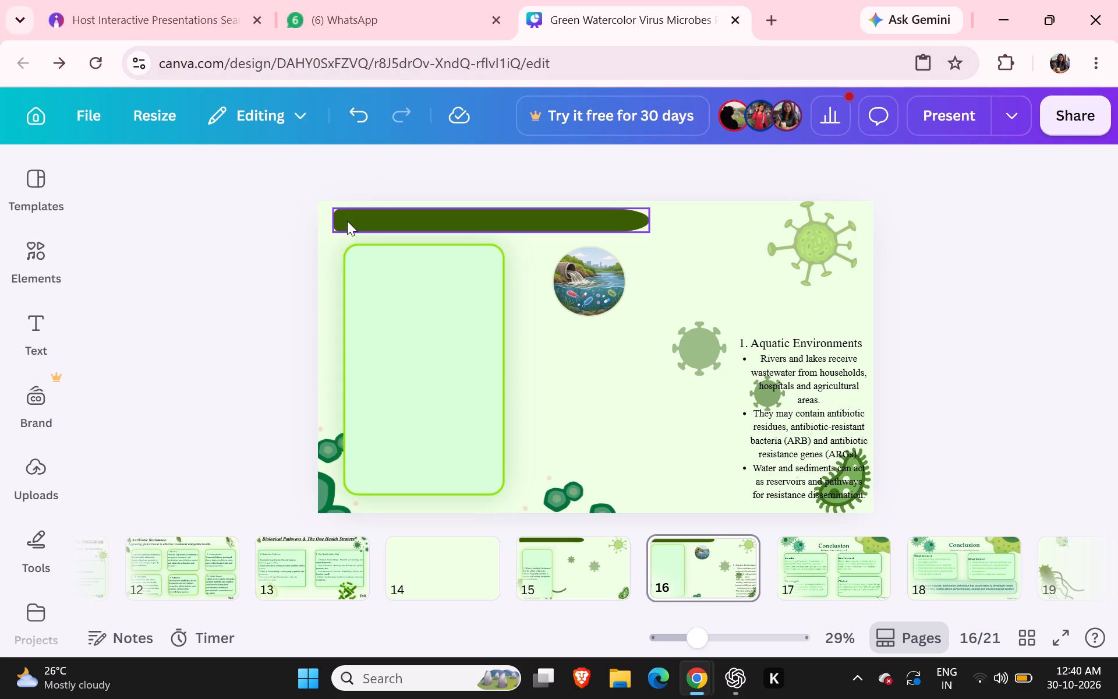
pyautogui.hotkey('ctrl', 'v')
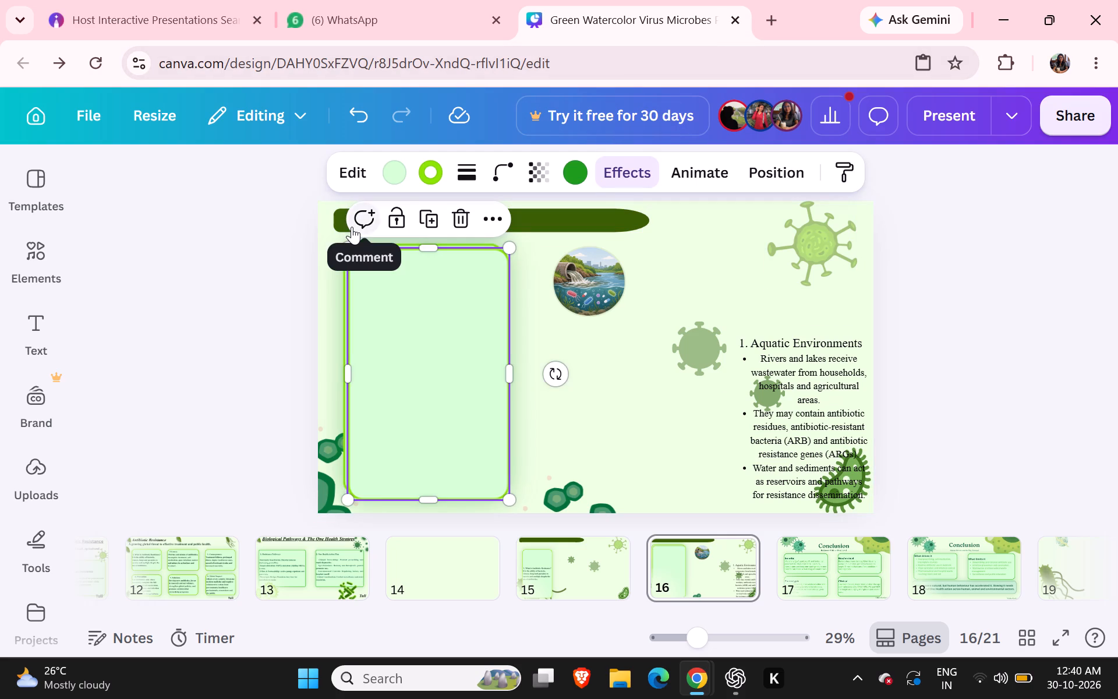
pyautogui.hotkey('ctrl', 'v')
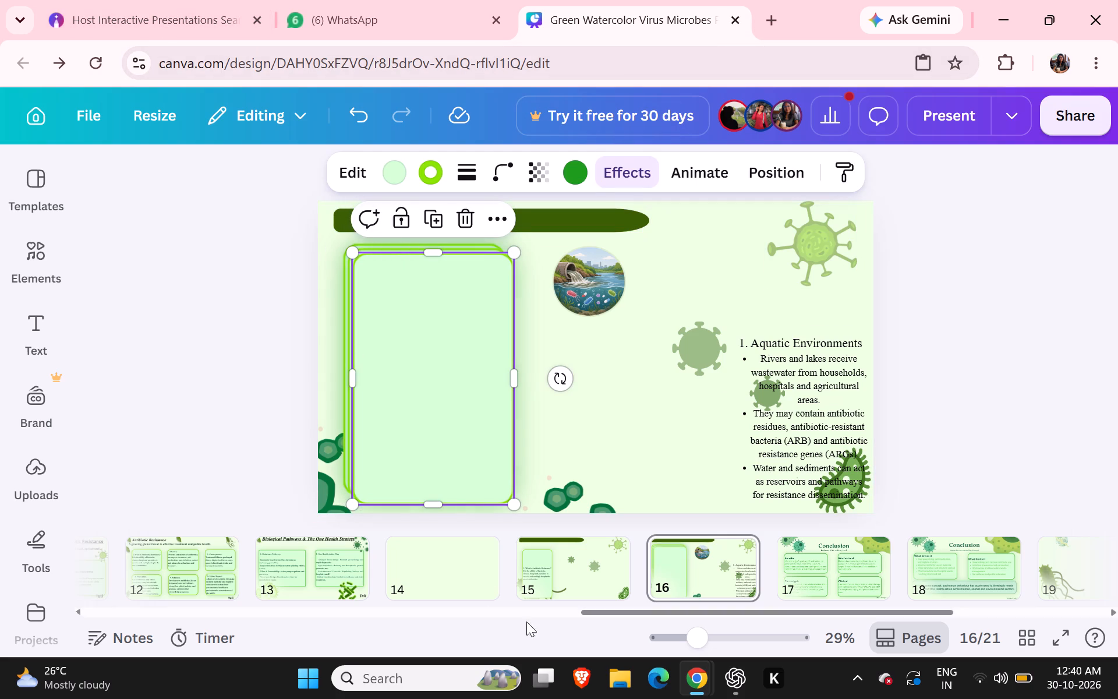
# Arrange the two panel copies beside the original as an aligned row of three, moving the text and circular wastewater image out of the way.
pyautogui.moveTo(799, 452); pyautogui.dragTo(766, 301)
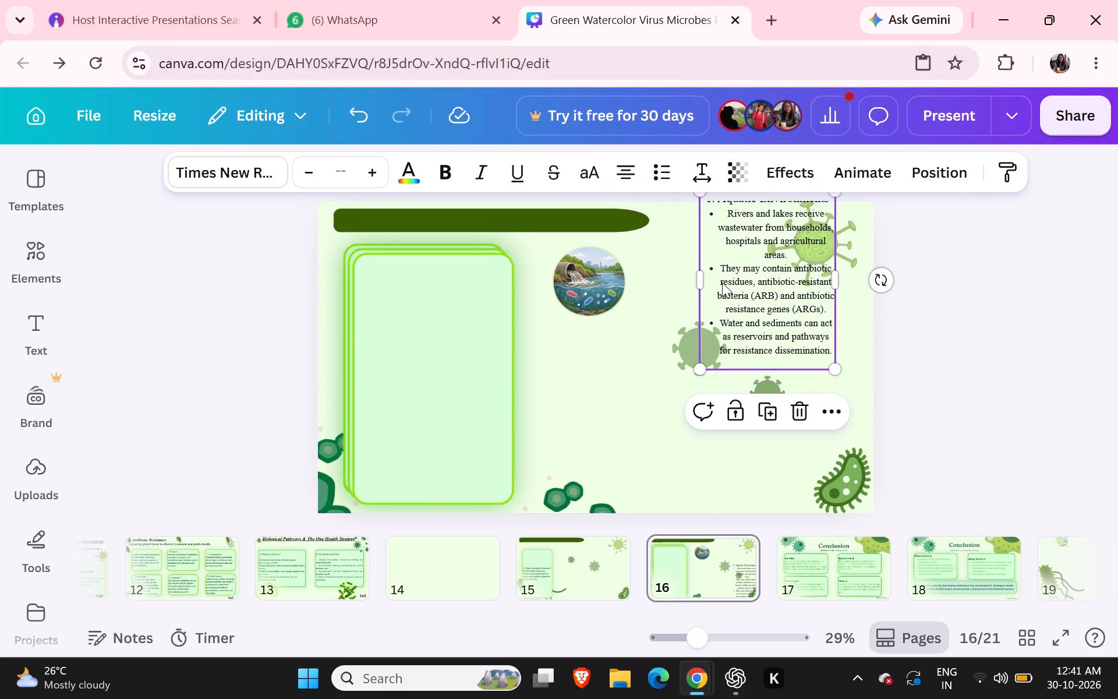
pyautogui.moveTo(412, 318); pyautogui.dragTo(574, 359)
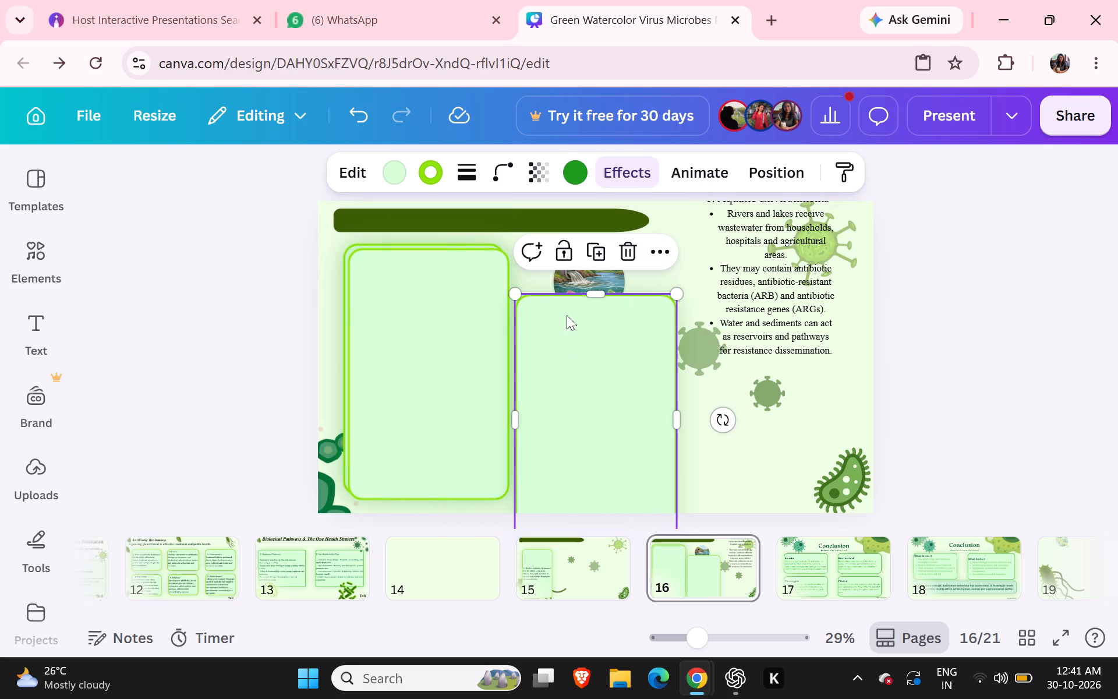
pyautogui.moveTo(604, 278); pyautogui.dragTo(553, 202)
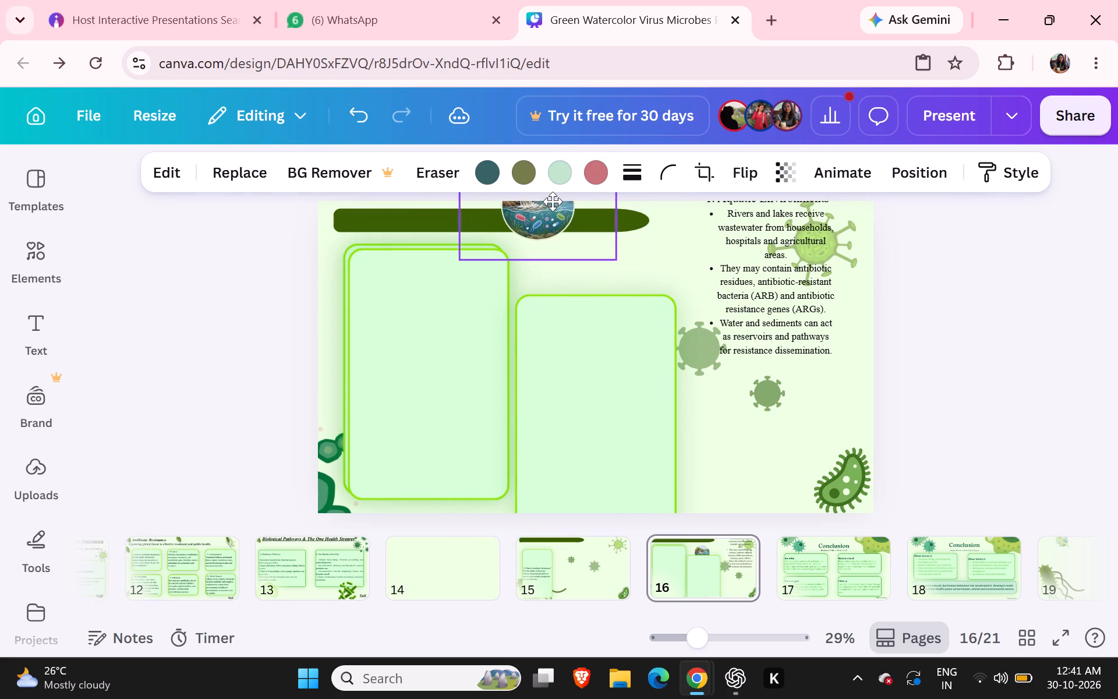
pyautogui.moveTo(553, 202); pyautogui.dragTo(552, 207)
pyautogui.moveTo(417, 291); pyautogui.dragTo(765, 461)
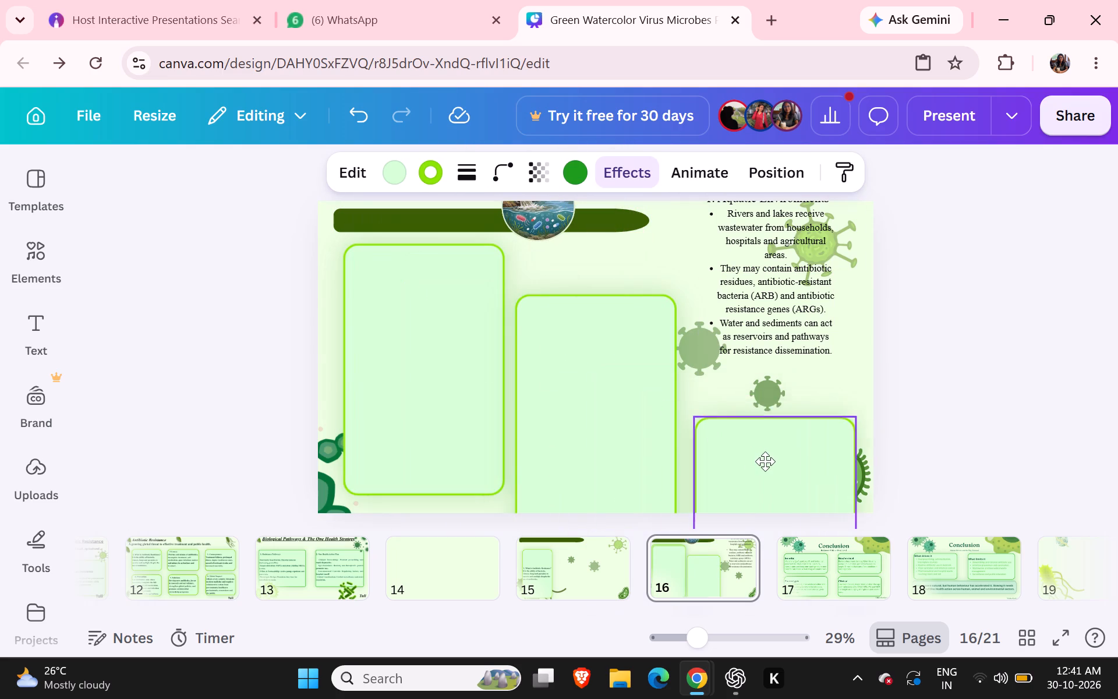
pyautogui.moveTo(765, 461); pyautogui.dragTo(775, 345)
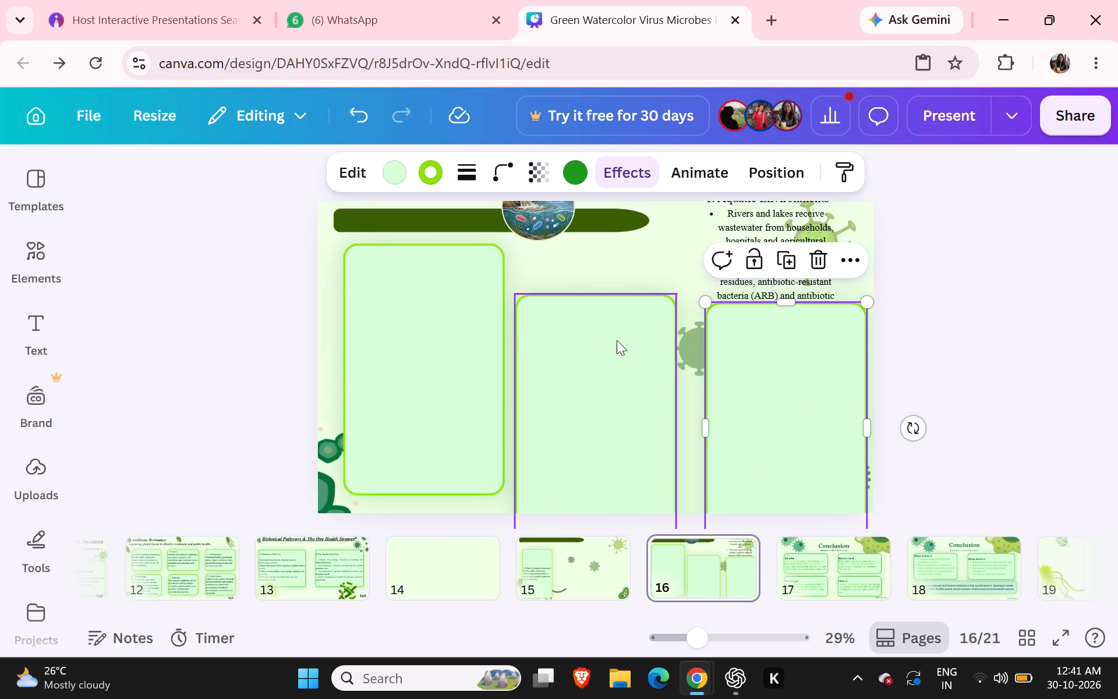
pyautogui.moveTo(603, 337); pyautogui.dragTo(618, 285)
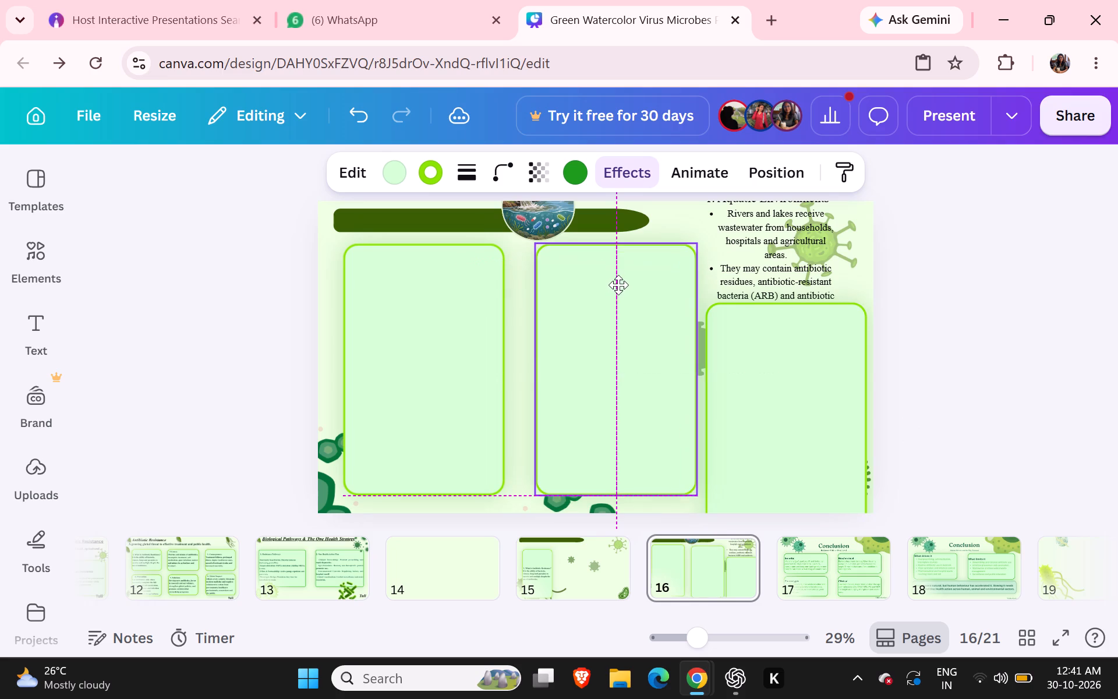
pyautogui.moveTo(618, 285); pyautogui.dragTo(617, 283)
pyautogui.moveTo(744, 395); pyautogui.dragTo(745, 359)
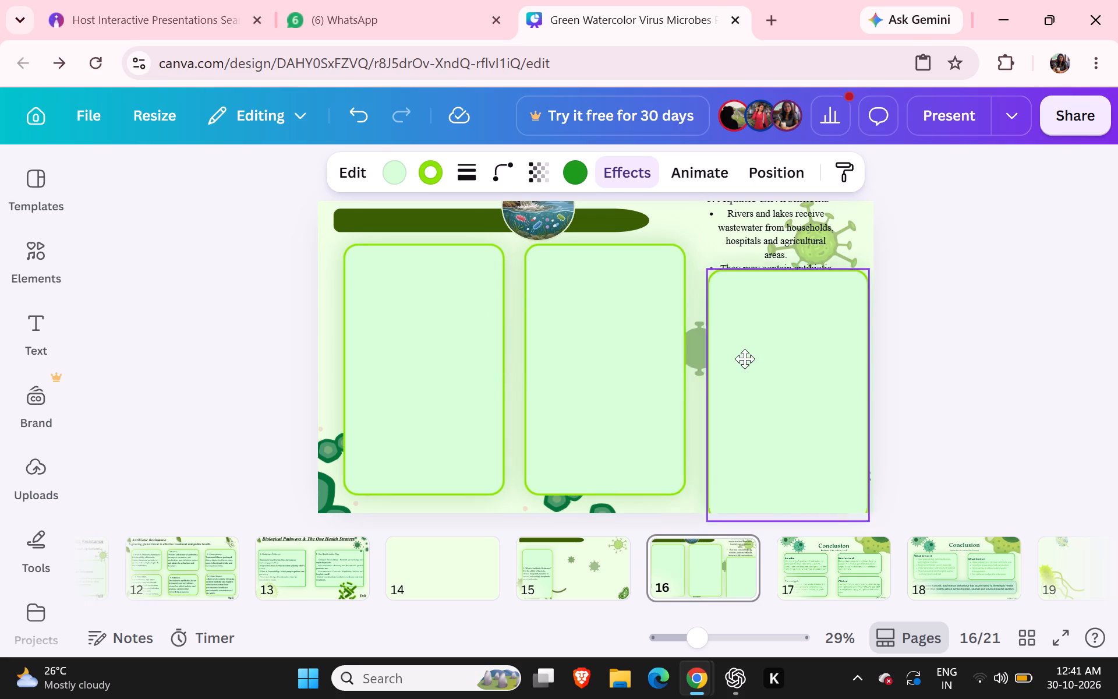
pyautogui.moveTo(745, 359); pyautogui.dragTo(742, 334)
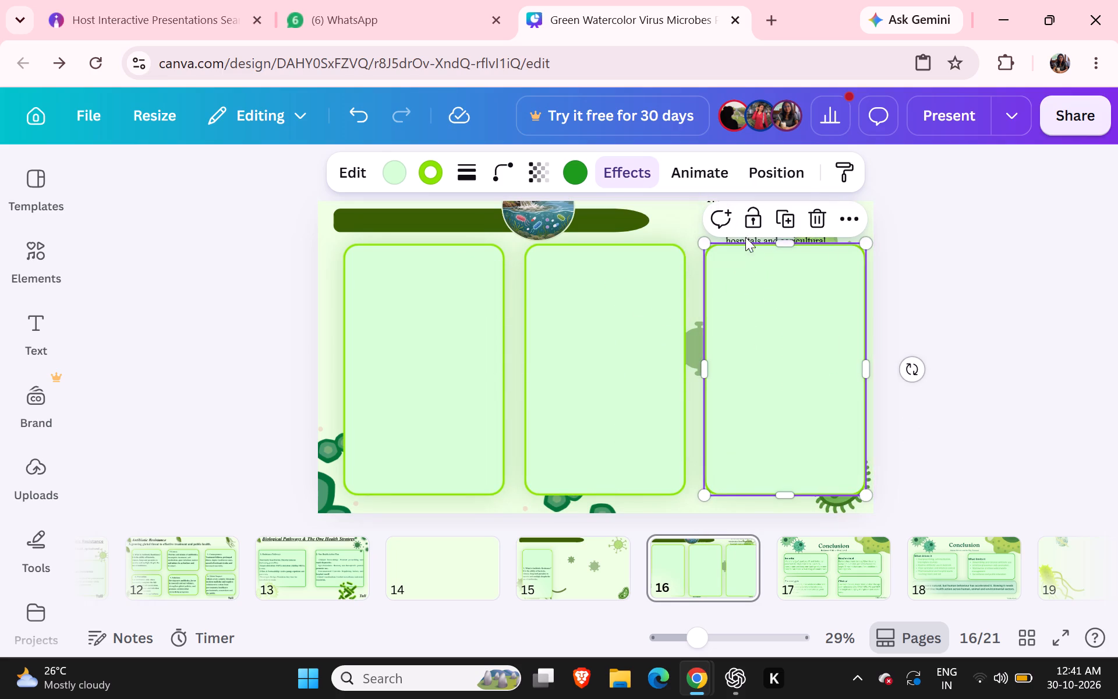
# Move the Aquatic Environments text from the slide's upper right onto the lower part of the first rounded panel.
pyautogui.click(678, 216)
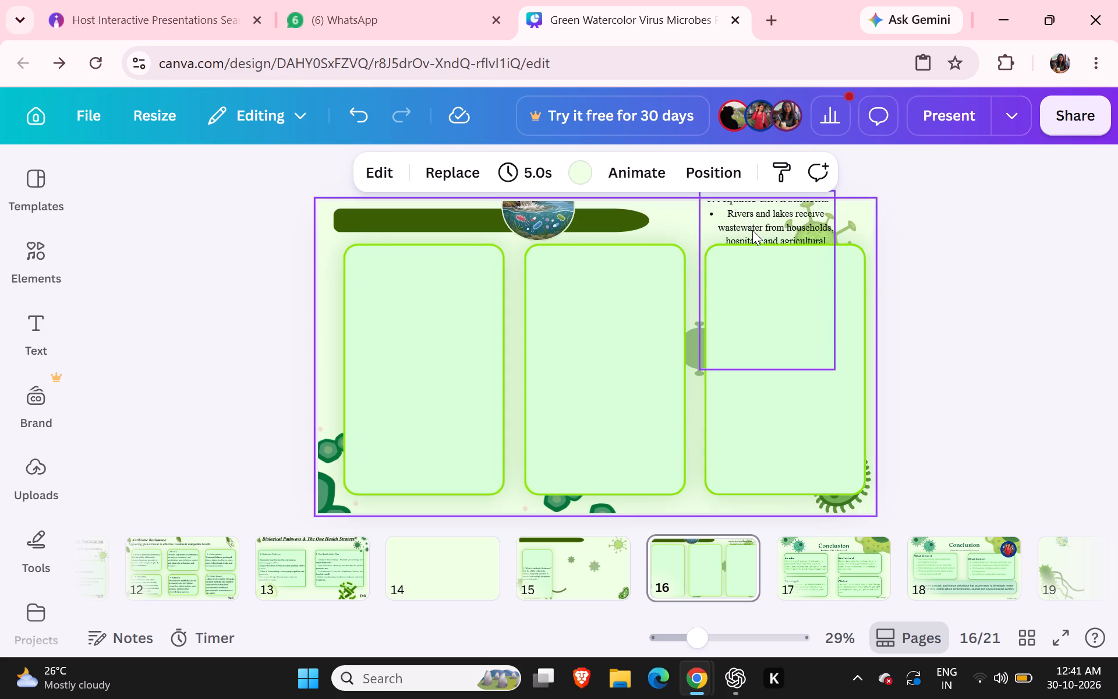
pyautogui.click(752, 230)
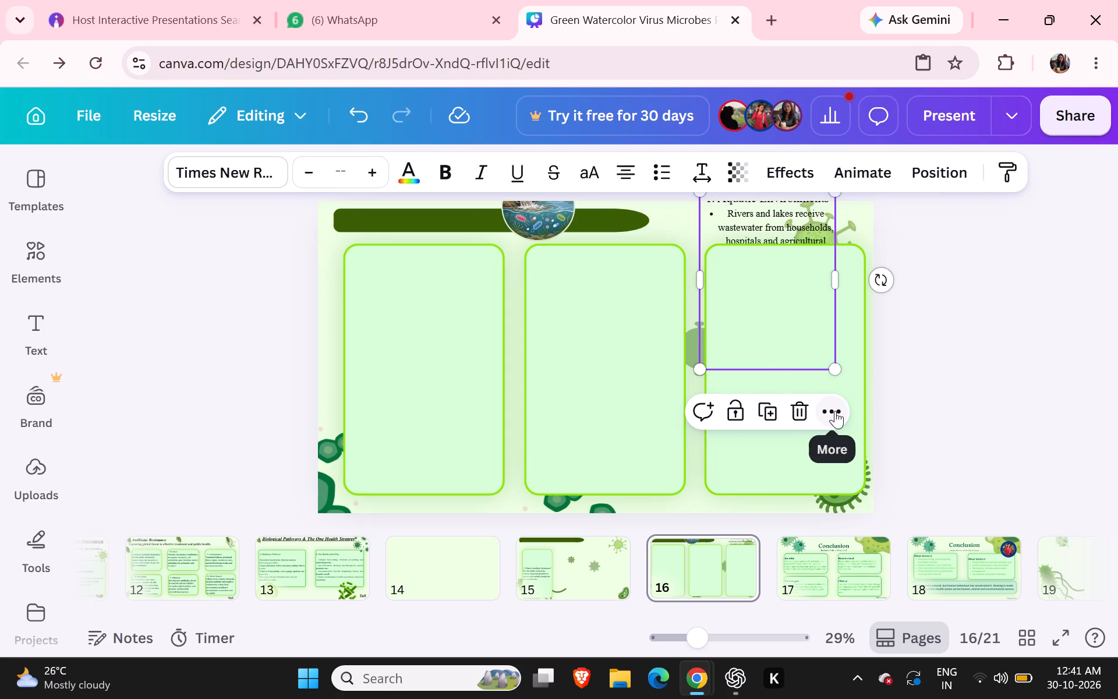
pyautogui.click(835, 411)
pyautogui.click(873, 298)
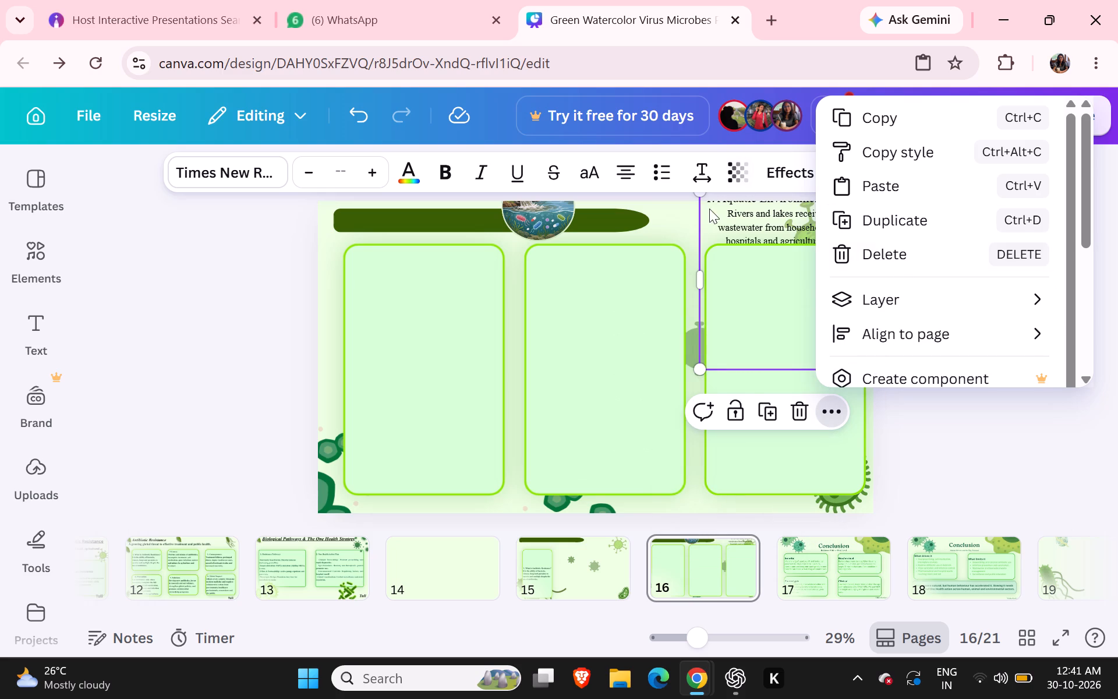
pyautogui.moveTo(719, 219); pyautogui.dragTo(388, 282)
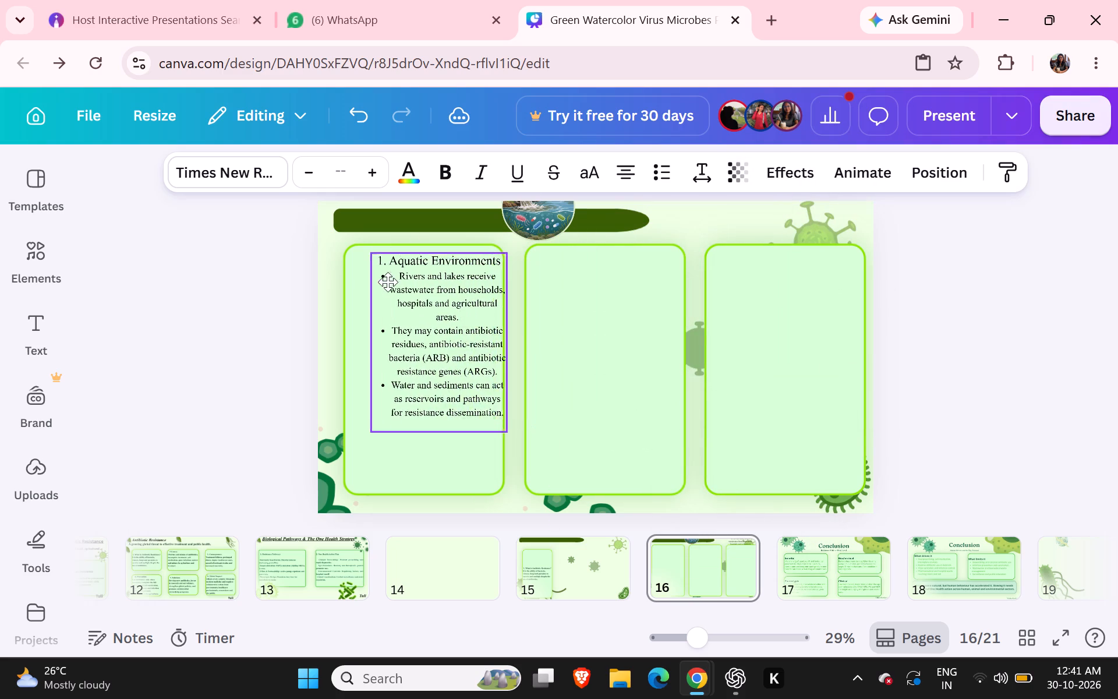
pyautogui.moveTo(388, 282); pyautogui.dragTo(364, 334)
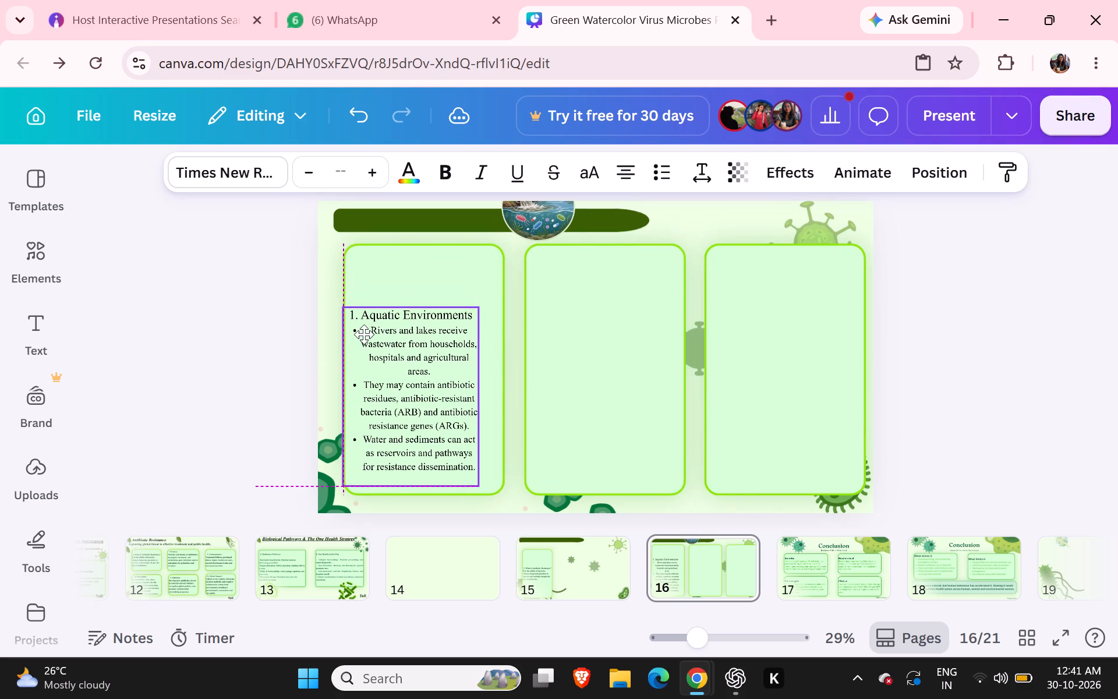
pyautogui.moveTo(364, 334); pyautogui.dragTo(373, 336)
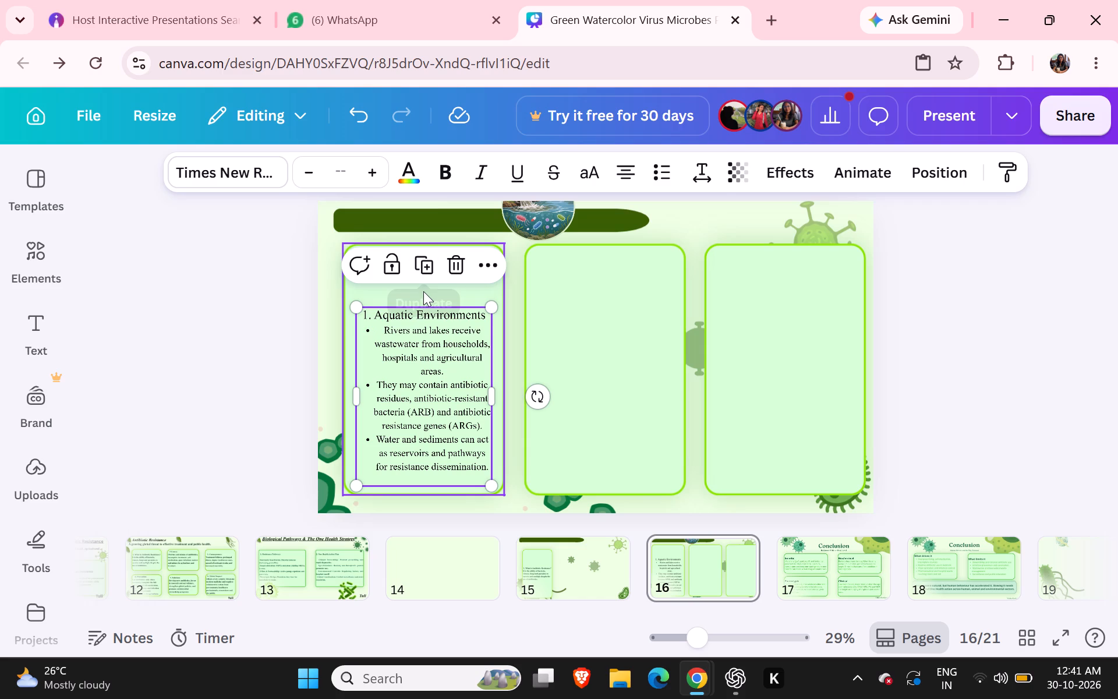
# Extend the first panel down to the slide's bottom edge, narrowing it slightly, and lower the Aquatic Environments text inside it.
pyautogui.click(423, 291)
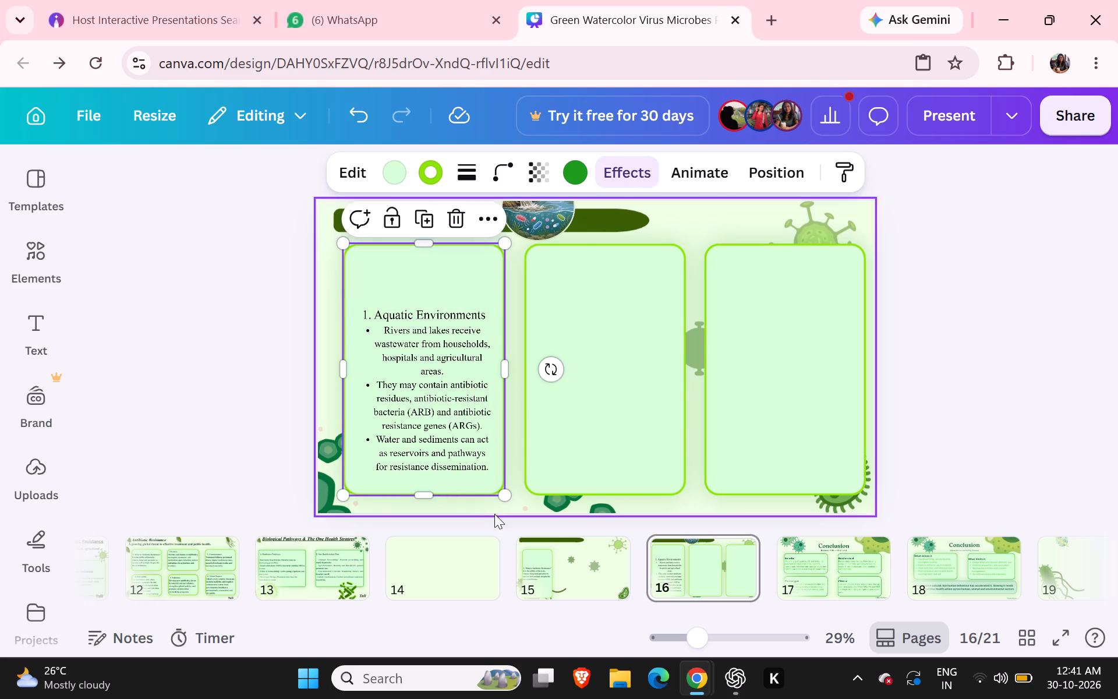
pyautogui.moveTo(503, 494); pyautogui.dragTo(498, 508)
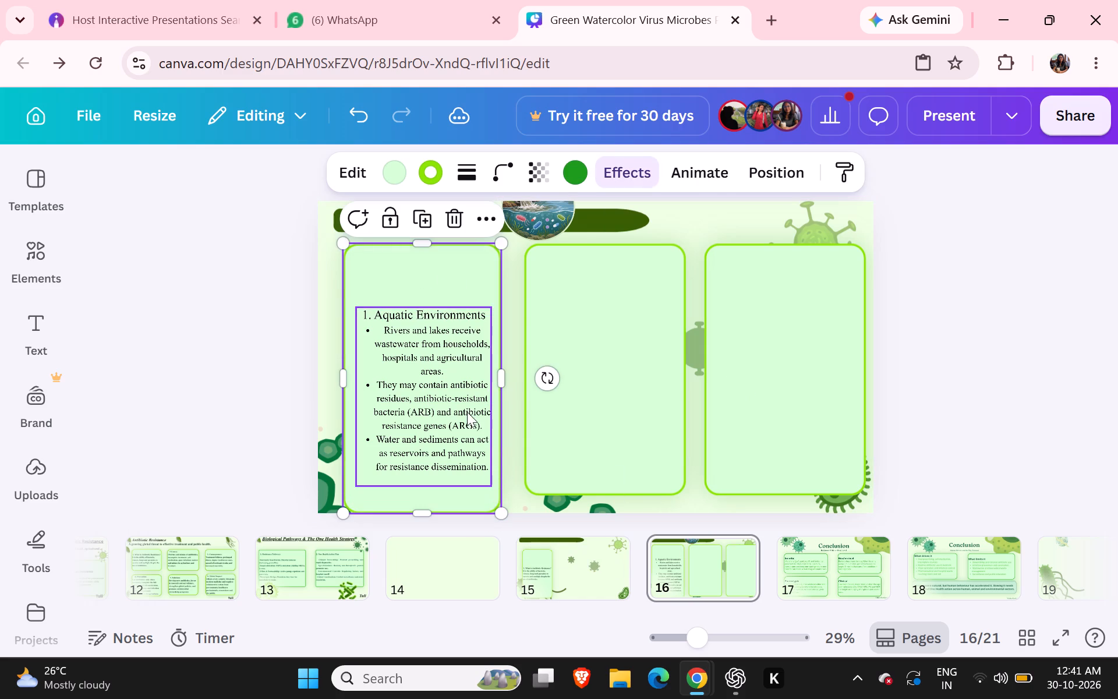
pyautogui.moveTo(460, 407); pyautogui.dragTo(450, 425)
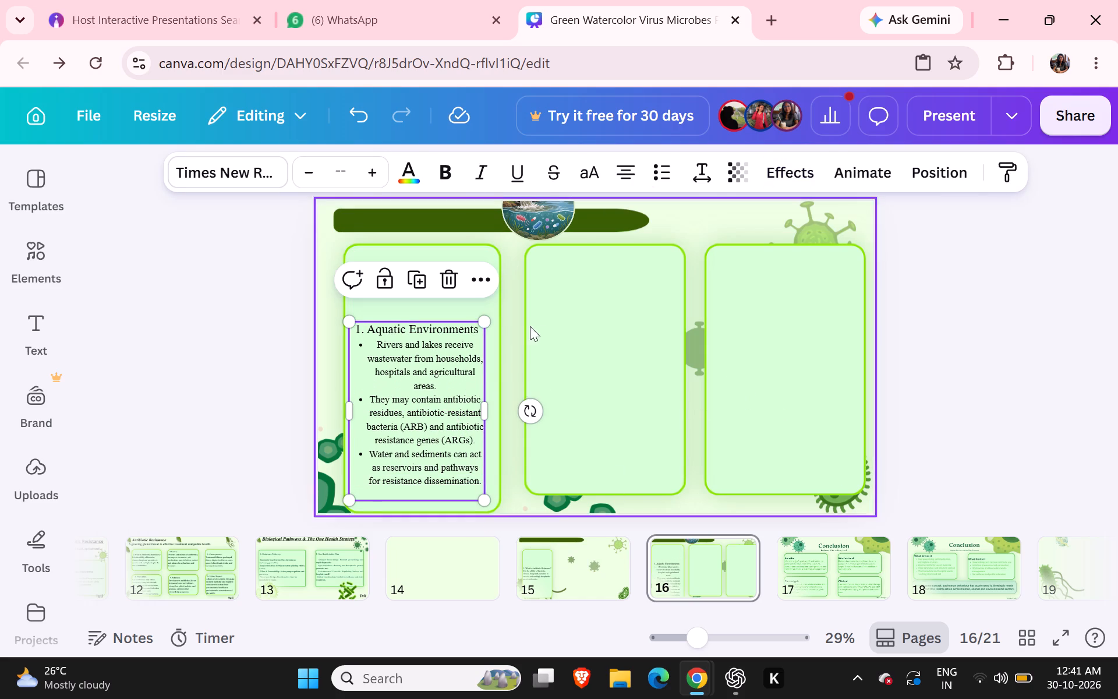
pyautogui.moveTo(431, 361); pyautogui.dragTo(432, 370)
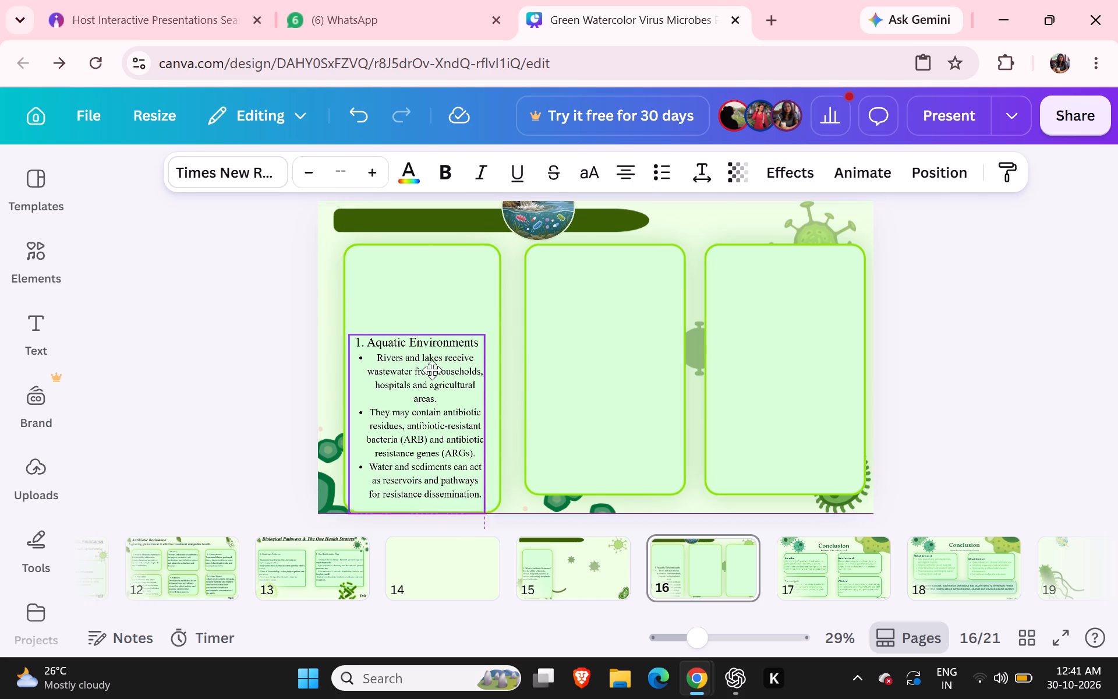
pyautogui.moveTo(432, 370); pyautogui.dragTo(430, 379)
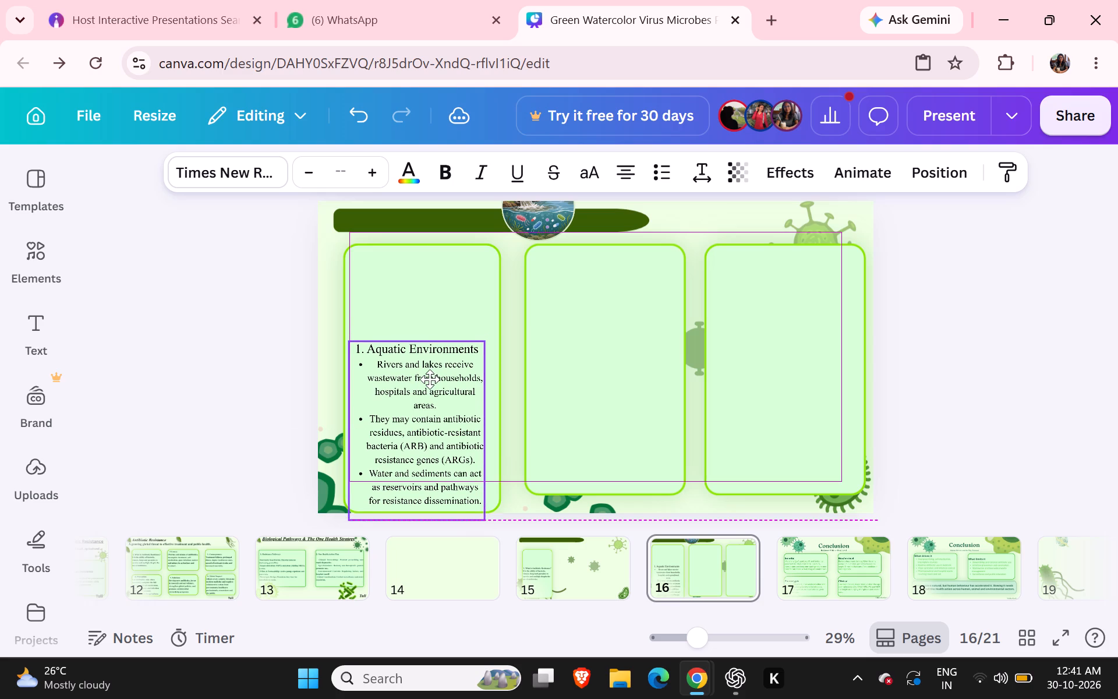
pyautogui.moveTo(430, 379); pyautogui.dragTo(430, 379)
# Move the circular wastewater image down from the title bar to the gap between the first and second panels.
pyautogui.moveTo(543, 223); pyautogui.dragTo(542, 223)
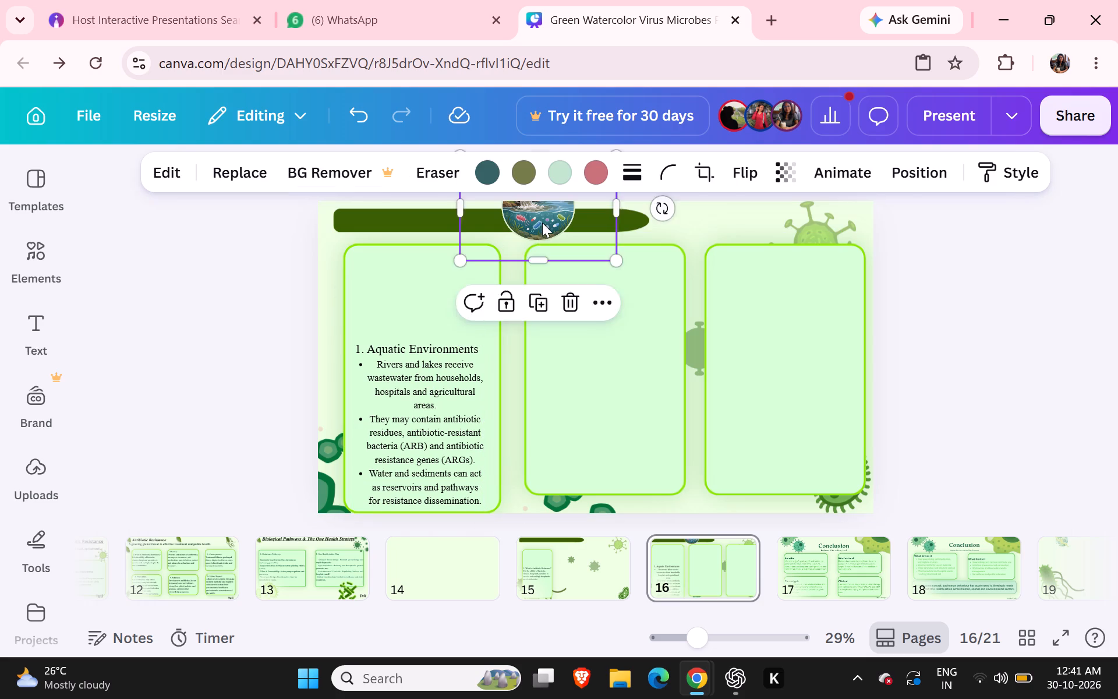
pyautogui.moveTo(542, 223); pyautogui.dragTo(530, 249)
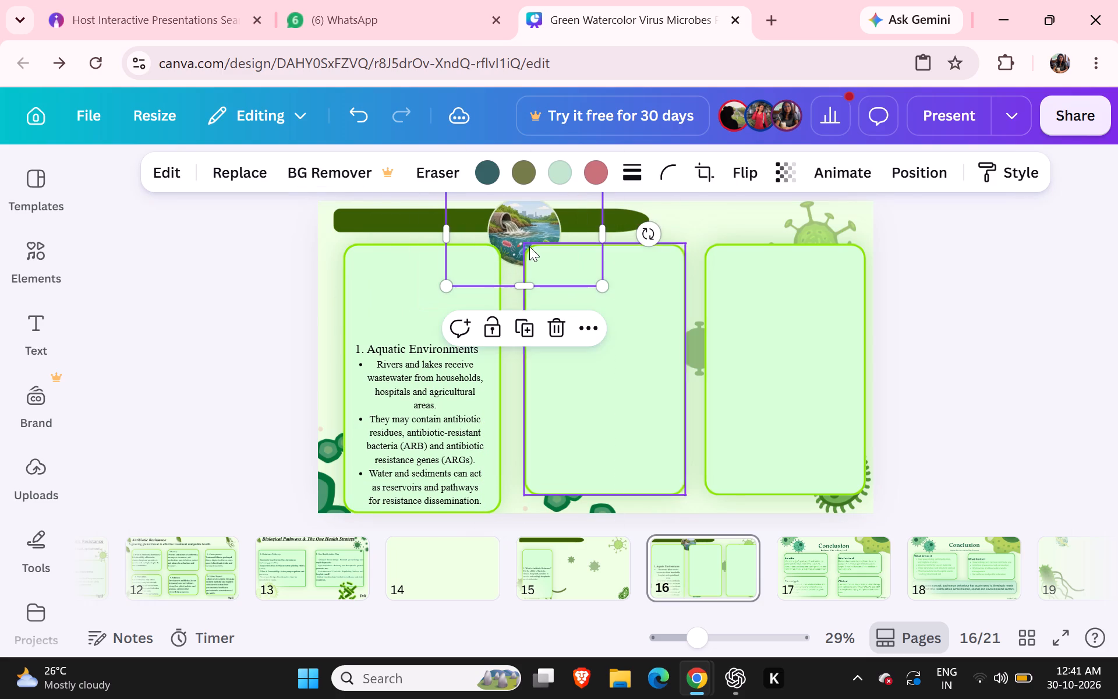
pyautogui.click(596, 325)
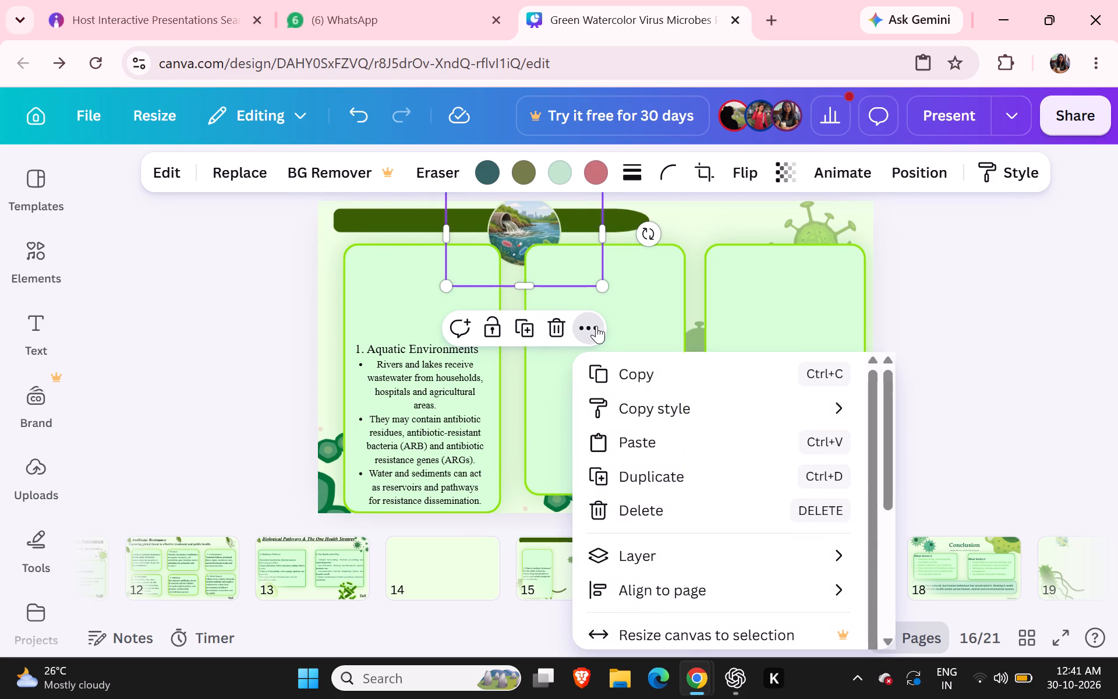
pyautogui.click(638, 547)
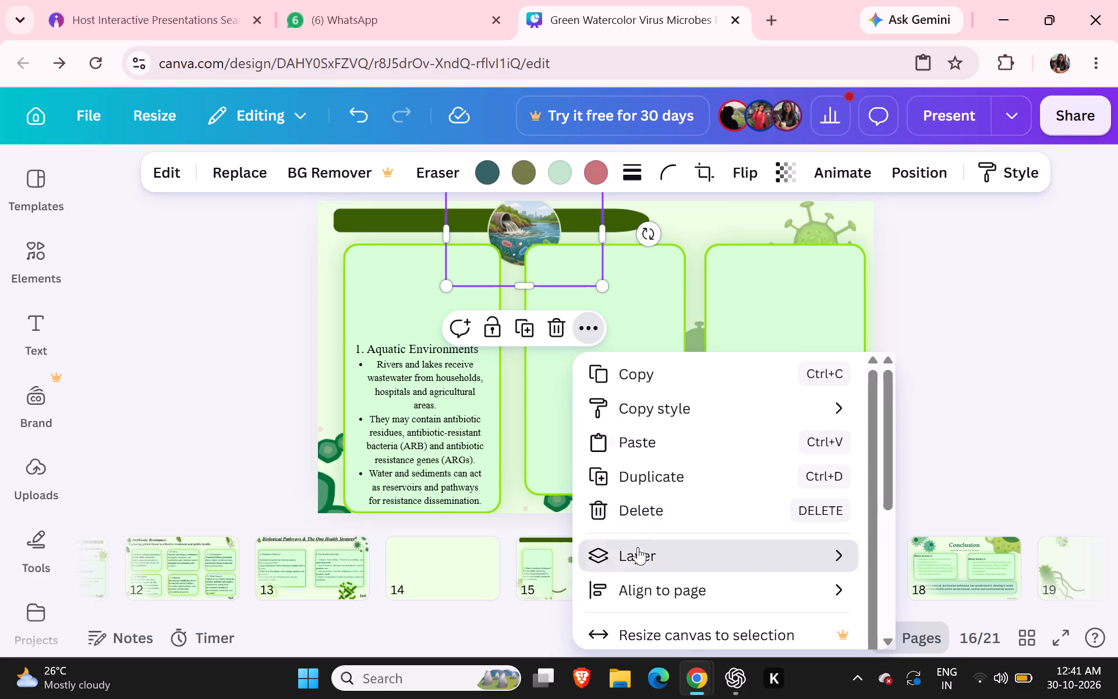
pyautogui.moveTo(544, 223); pyautogui.dragTo(532, 231)
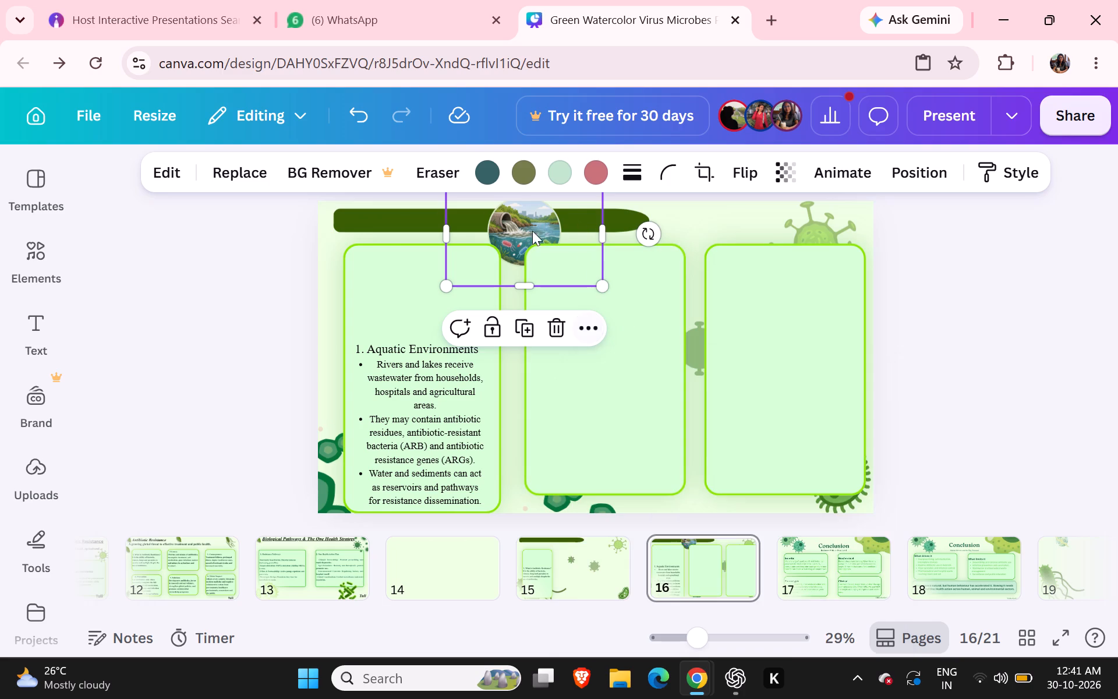
pyautogui.moveTo(532, 231); pyautogui.dragTo(529, 247)
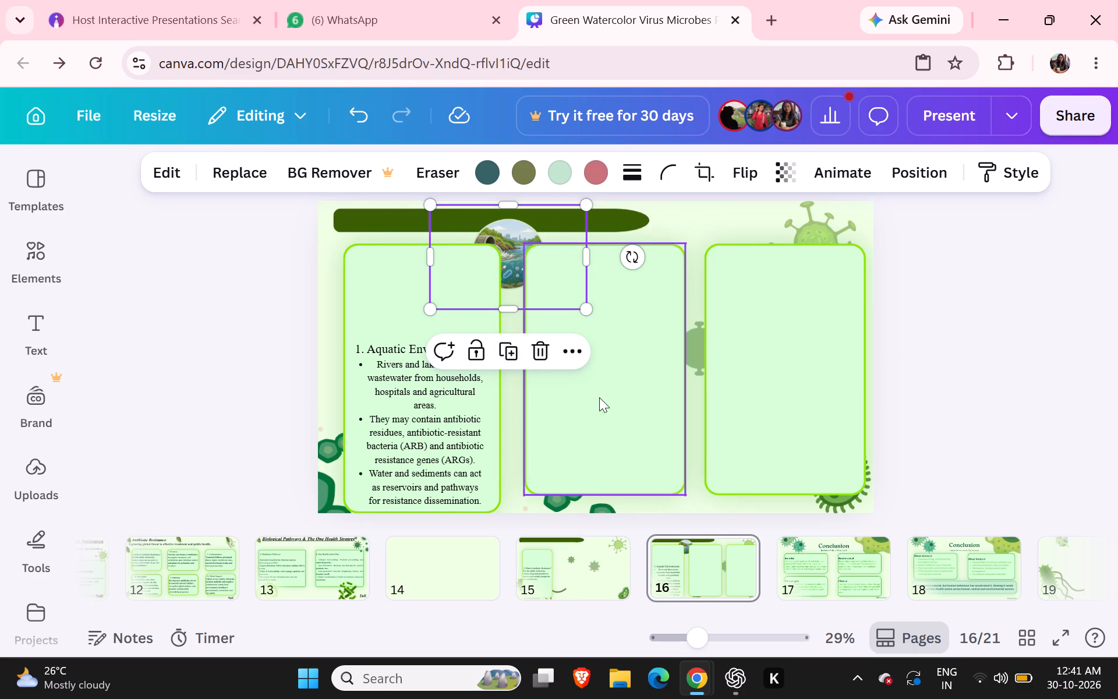
# Bring the circular wastewater image to the front so it sits above the panels.
pyautogui.click(565, 344)
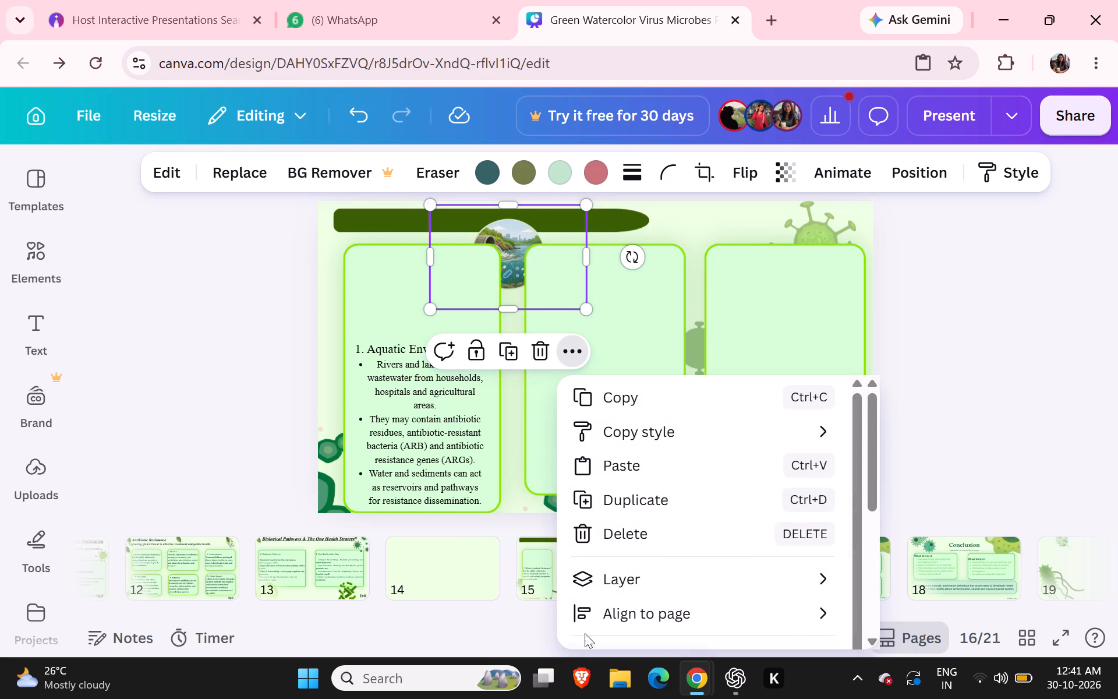
pyautogui.click(625, 584)
pyautogui.click(680, 562)
pyautogui.click(674, 571)
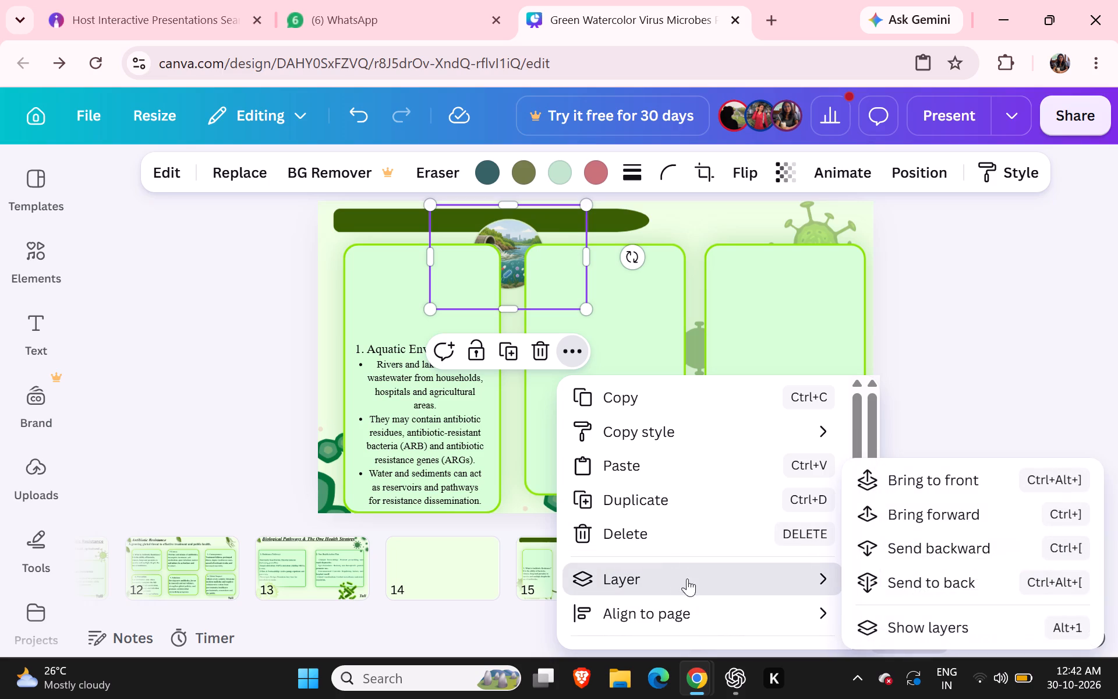
pyautogui.click(954, 481)
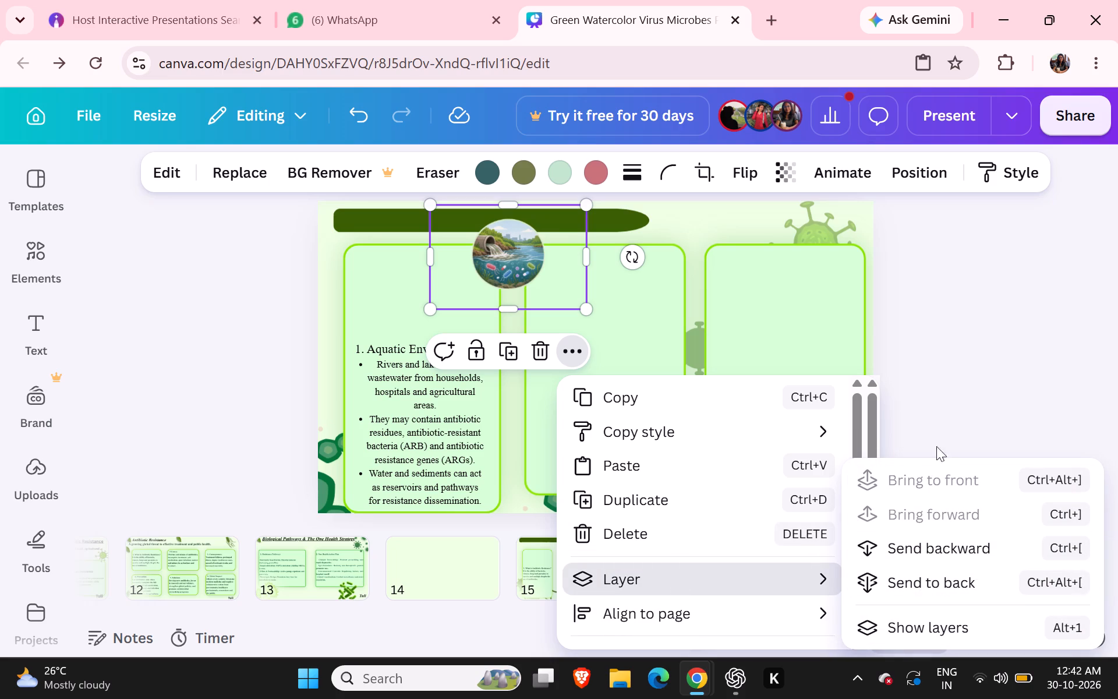
# Move the circular wastewater image into the top of the first panel, above the Aquatic Environments heading.
pyautogui.moveTo(489, 246); pyautogui.dragTo(433, 271)
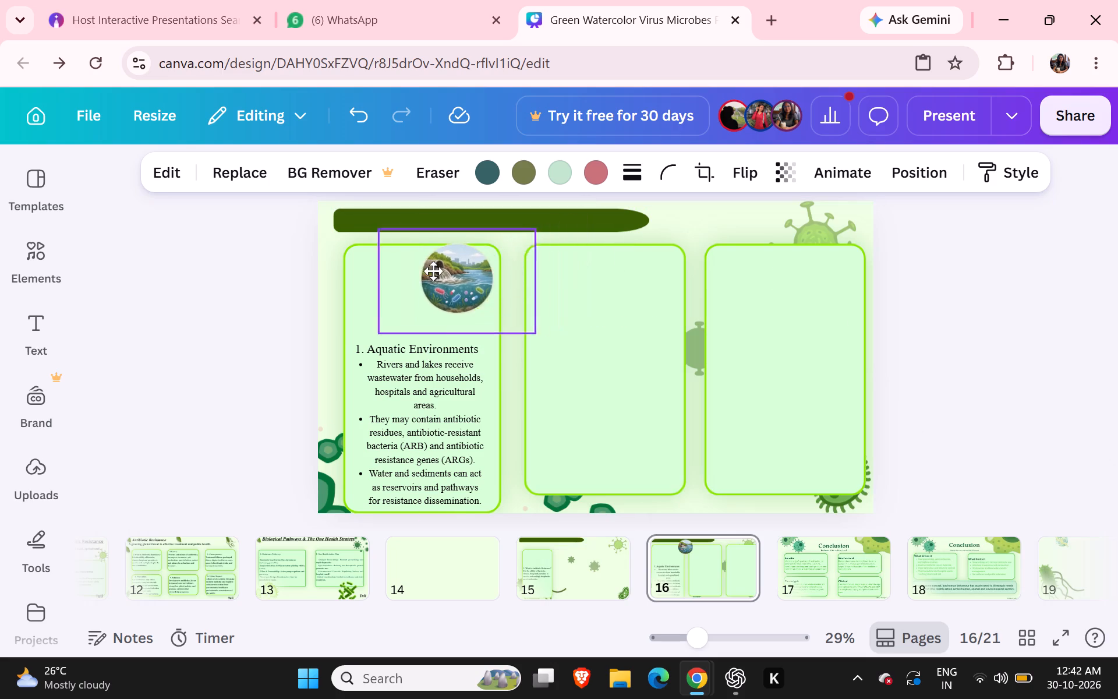
pyautogui.moveTo(433, 271); pyautogui.dragTo(399, 290)
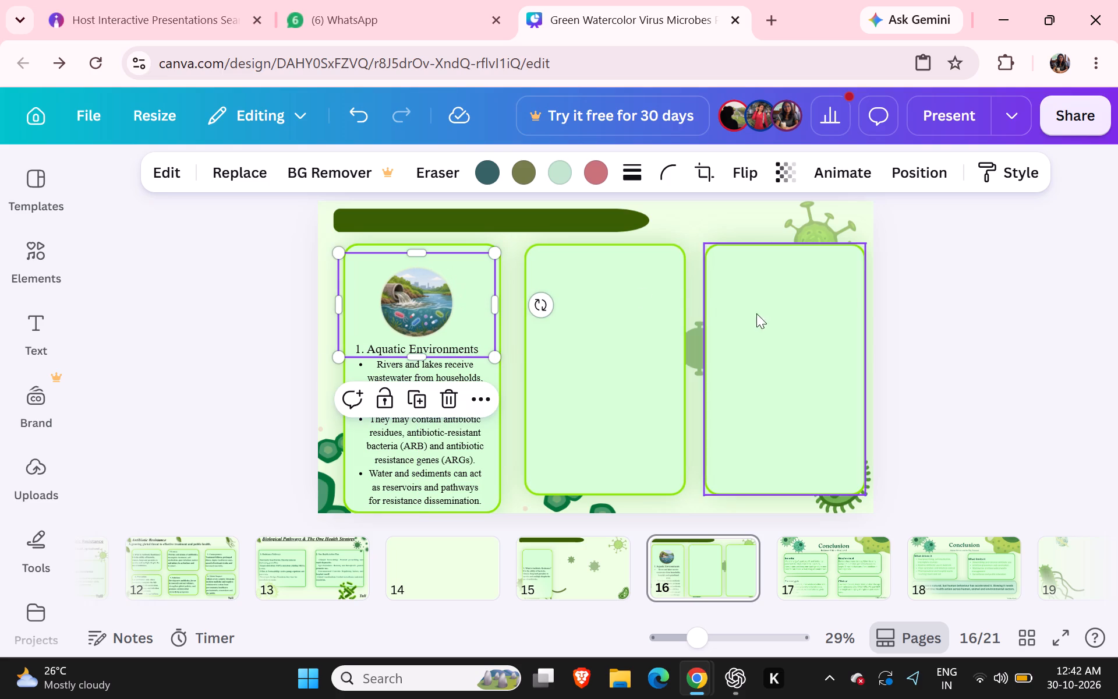
pyautogui.click(927, 305)
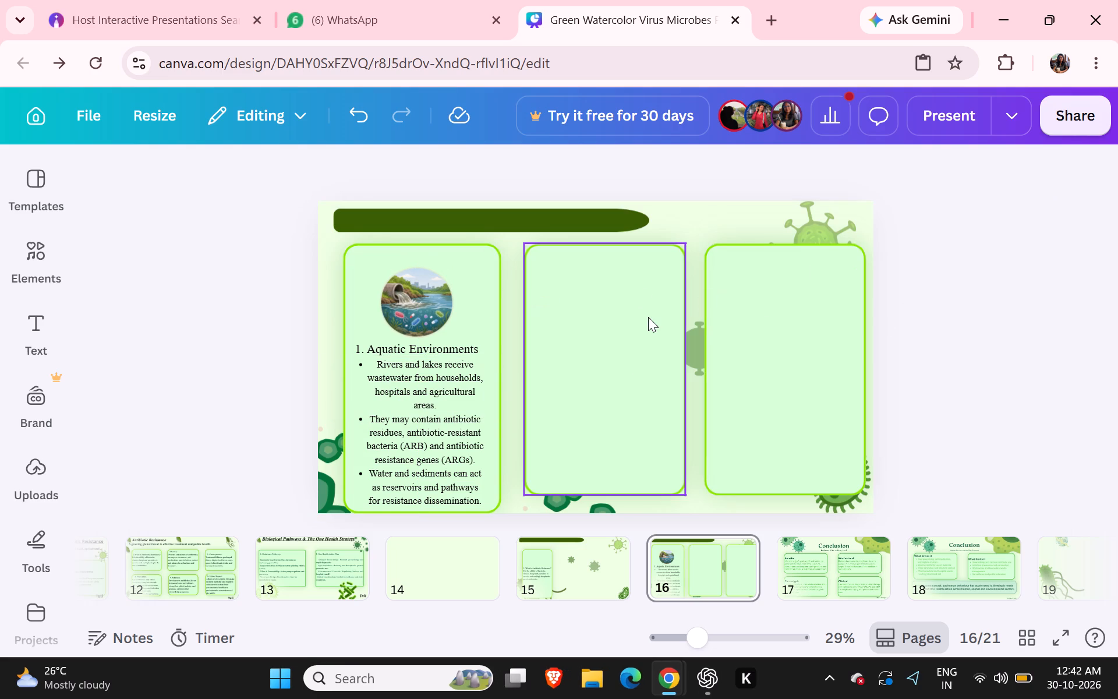
# Shift the middle panel closer to the first and resize it to about 544 by 933, reaching the slide's bottom edge.
pyautogui.moveTo(620, 500); pyautogui.dragTo(656, 511)
pyautogui.click(592, 464)
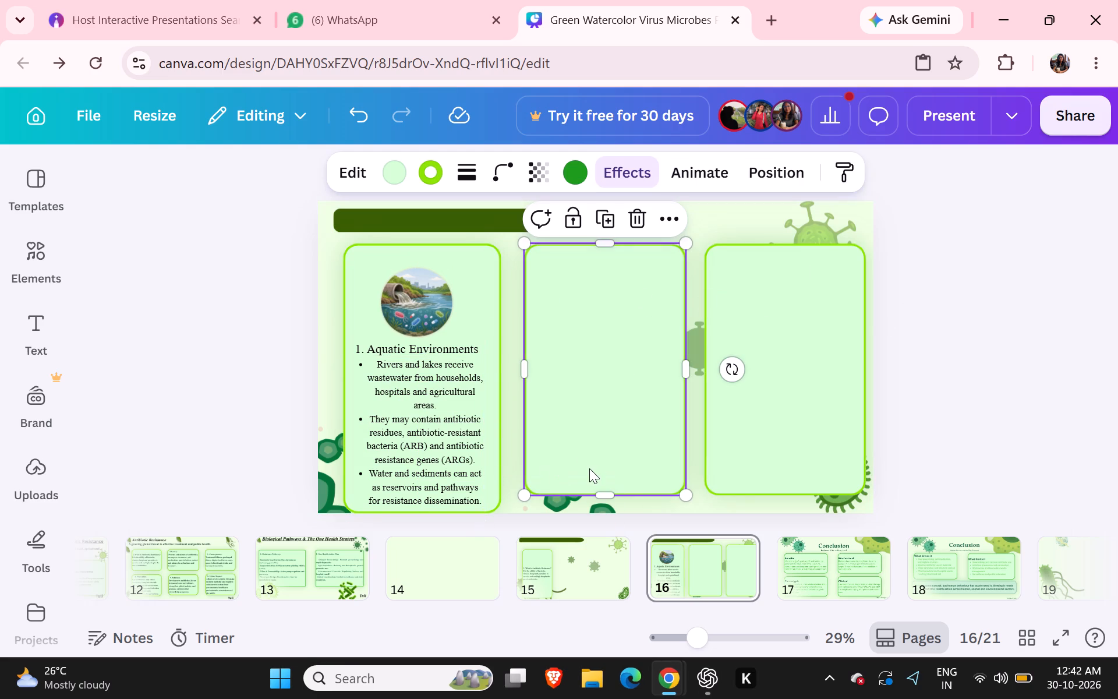
pyautogui.moveTo(653, 363); pyautogui.dragTo(653, 363)
pyautogui.moveTo(653, 363); pyautogui.dragTo(652, 369)
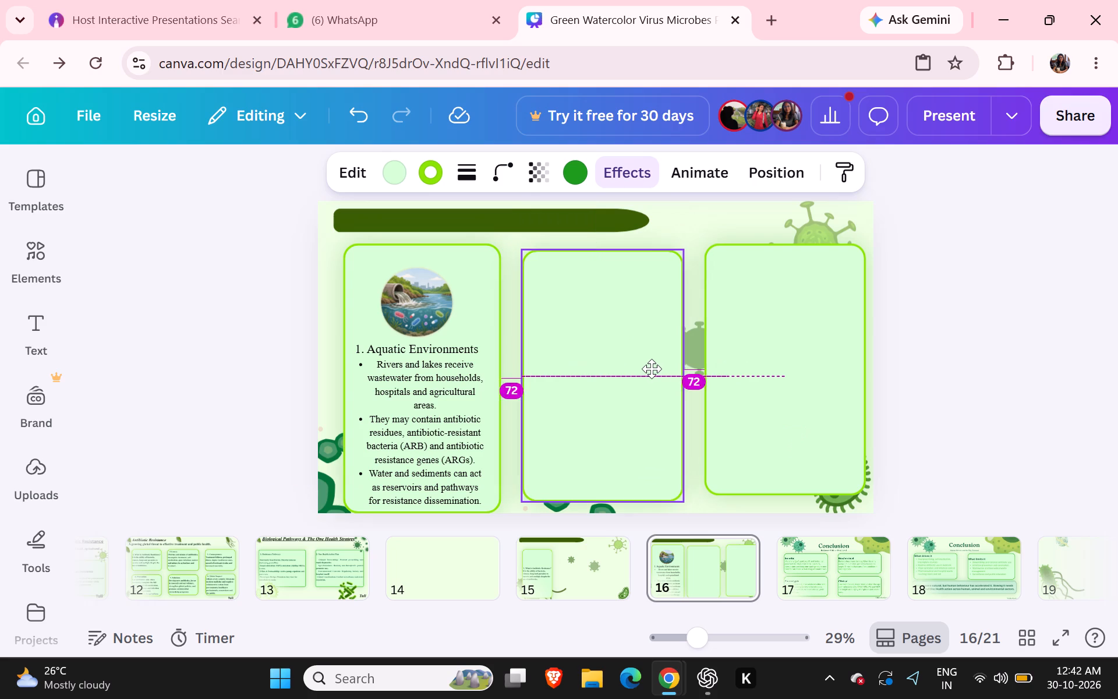
pyautogui.moveTo(652, 369); pyautogui.dragTo(649, 363)
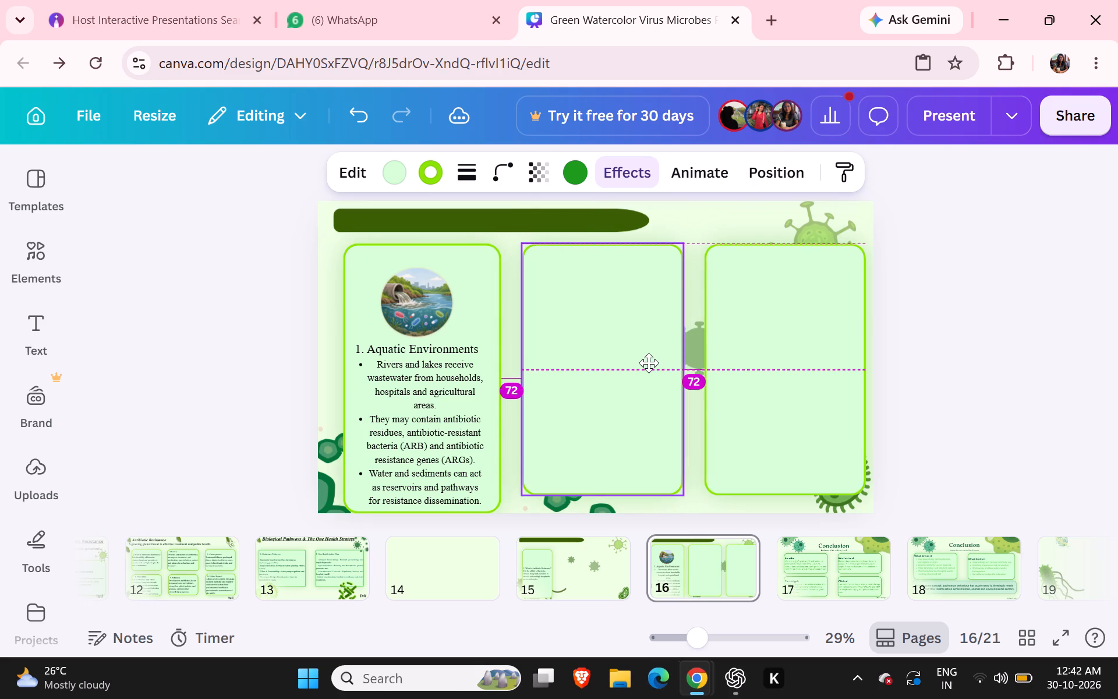
pyautogui.moveTo(649, 363); pyautogui.dragTo(646, 366)
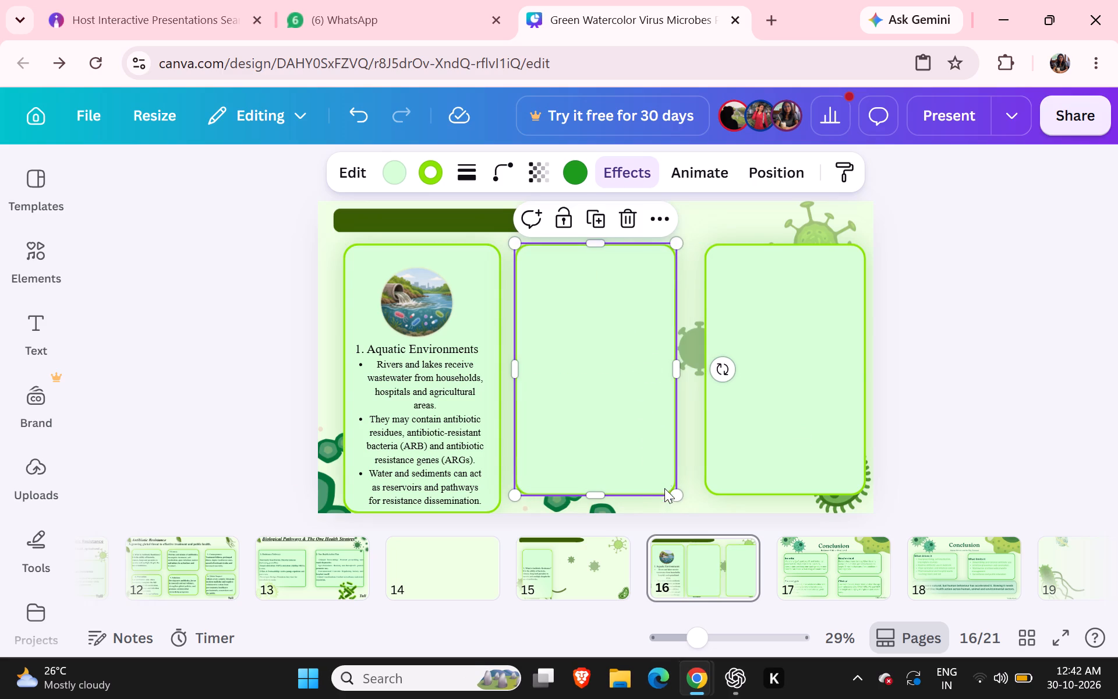
pyautogui.click(666, 490)
pyautogui.moveTo(673, 494); pyautogui.dragTo(668, 512)
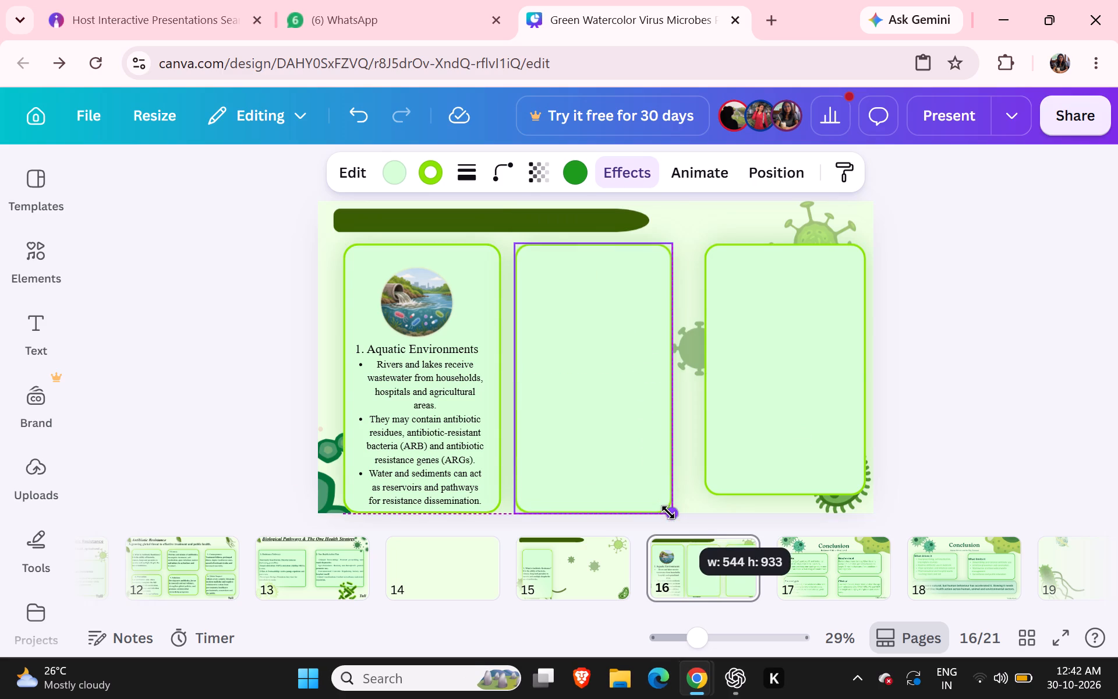
pyautogui.moveTo(668, 512); pyautogui.dragTo(667, 512)
# Shift the third panel closer to the middle one, top-aligned with it, and extend it down to the slide's bottom edge.
pyautogui.moveTo(795, 426); pyautogui.dragTo(784, 418)
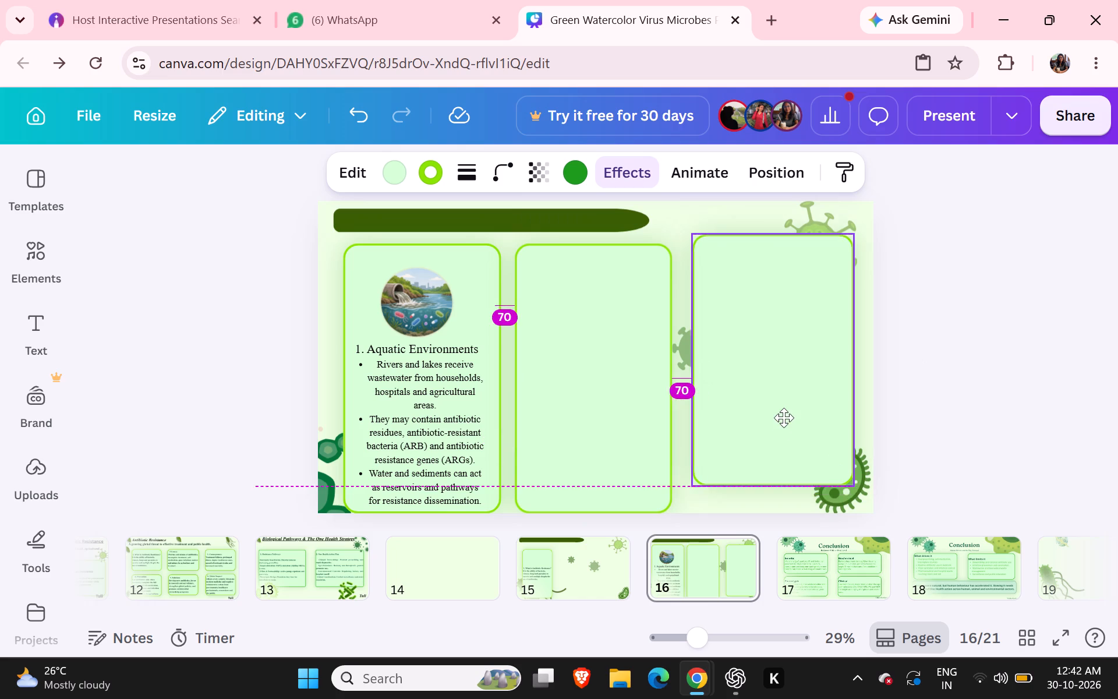
pyautogui.moveTo(784, 418); pyautogui.dragTo(778, 432)
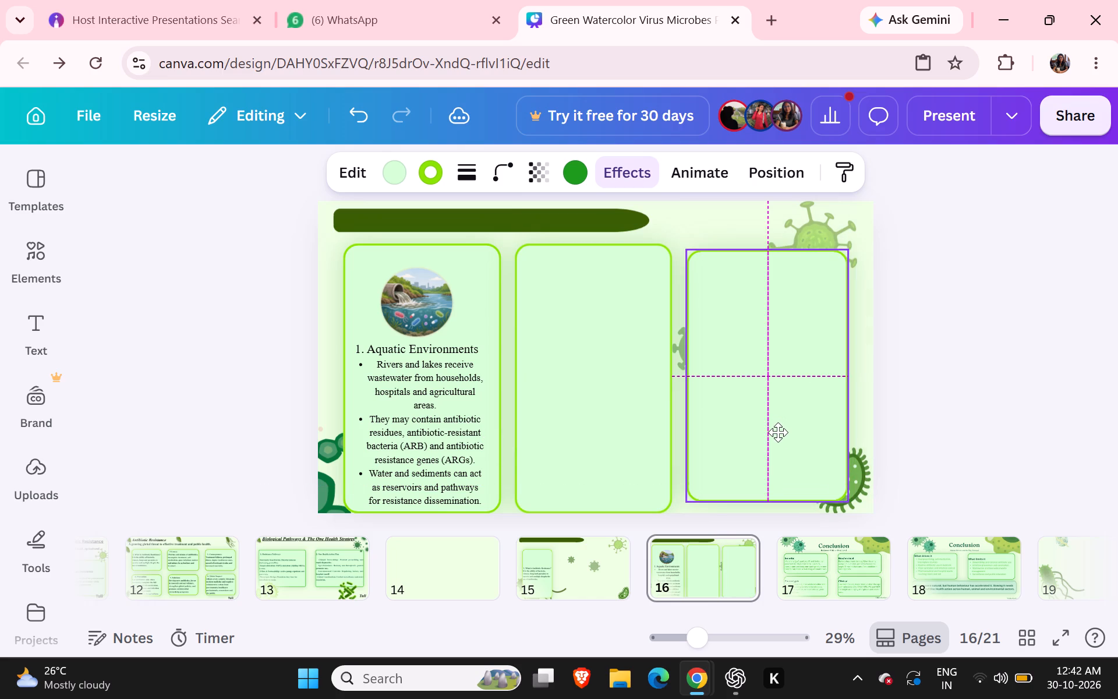
pyautogui.moveTo(778, 432); pyautogui.dragTo(776, 427)
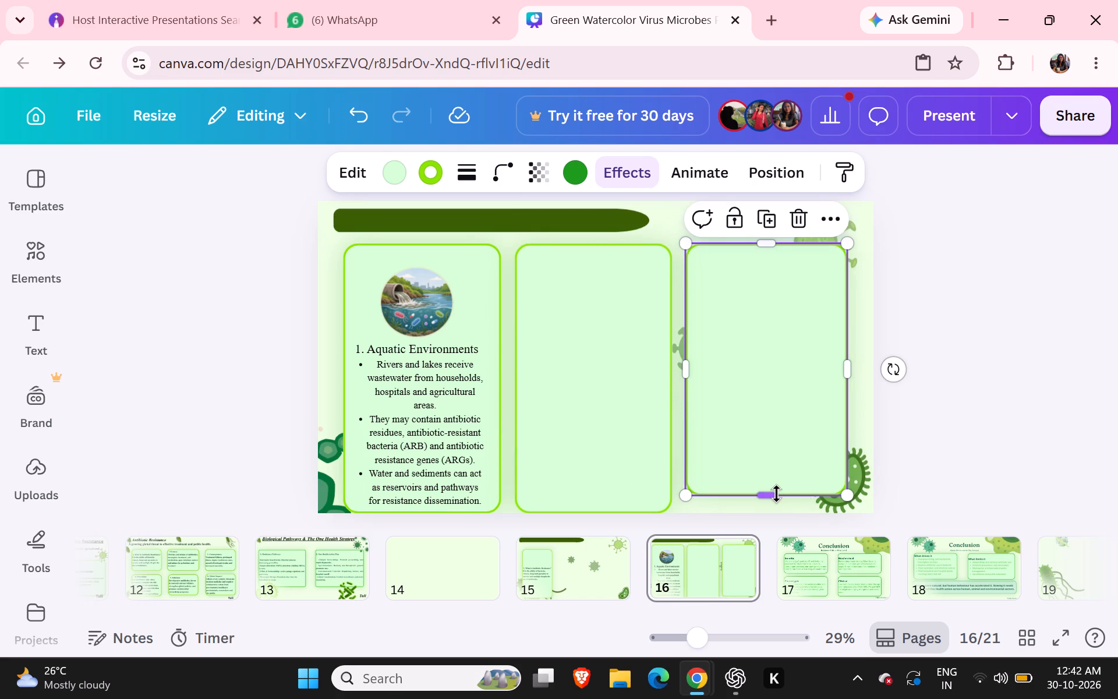
pyautogui.moveTo(776, 493); pyautogui.dragTo(768, 509)
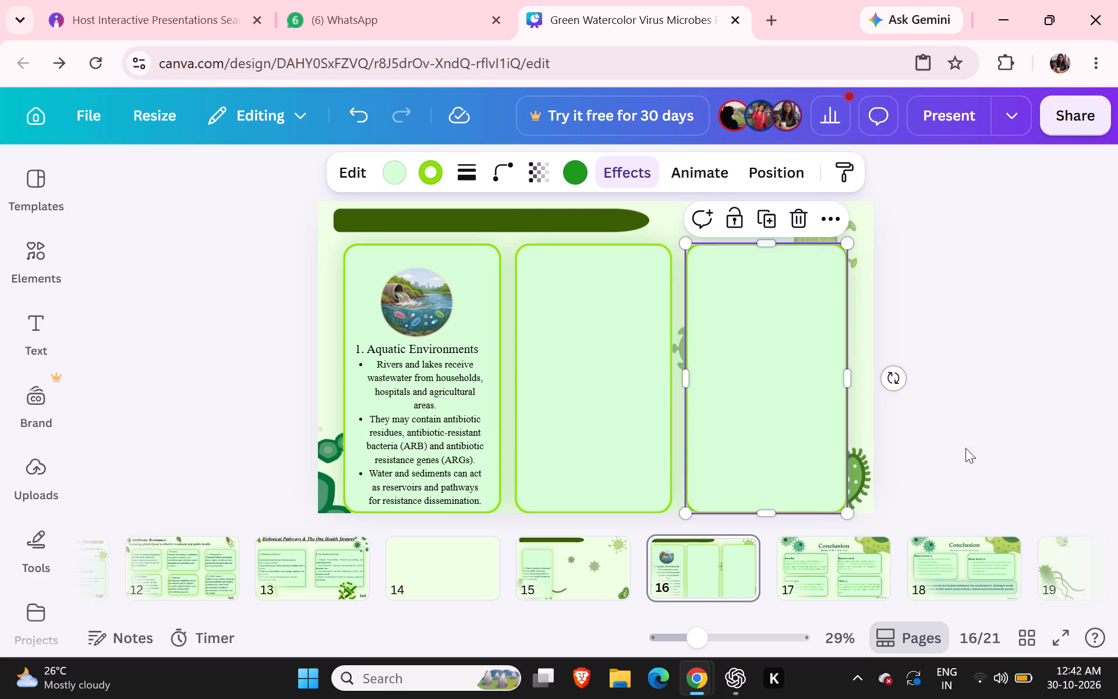
pyautogui.moveTo(964, 446); pyautogui.dragTo(958, 439)
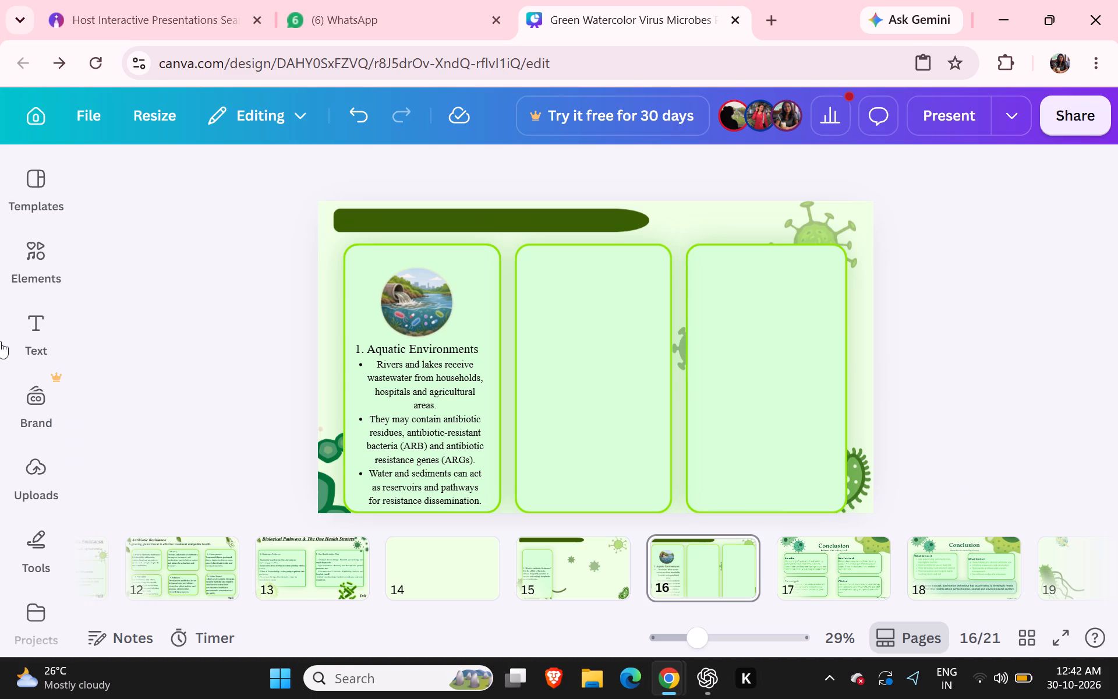
# Raise the wastewater image and the Aquatic Environments text slightly and centre them across the first panel.
pyautogui.moveTo(408, 302); pyautogui.dragTo(411, 294)
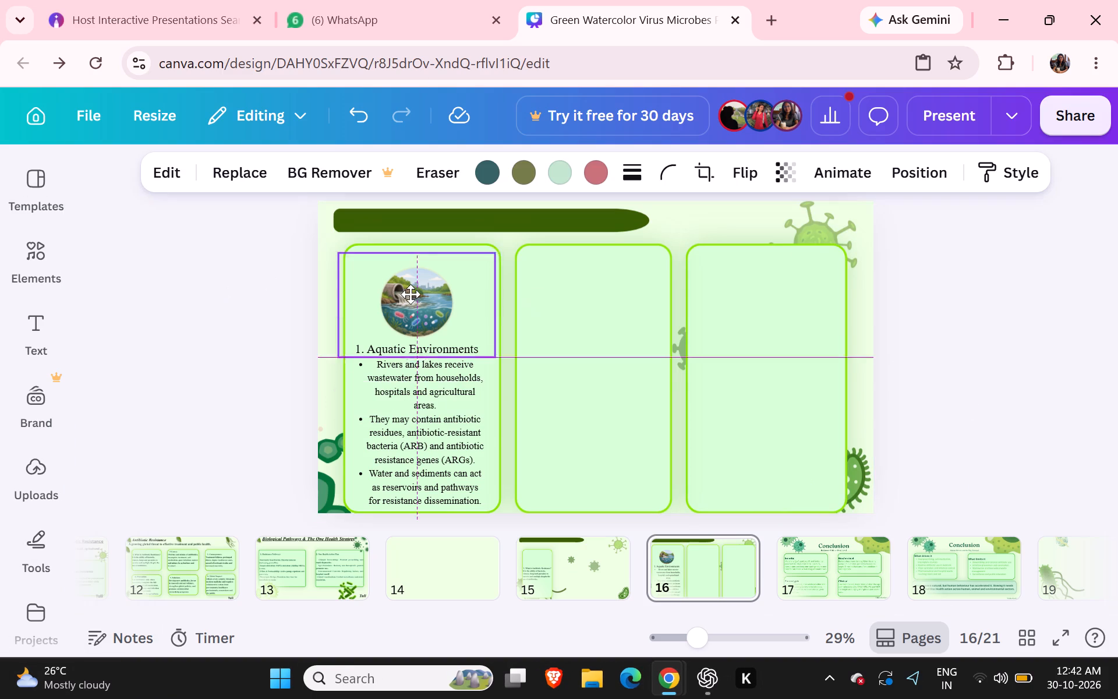
pyautogui.moveTo(411, 294); pyautogui.dragTo(411, 292)
pyautogui.moveTo(418, 436); pyautogui.dragTo(420, 436)
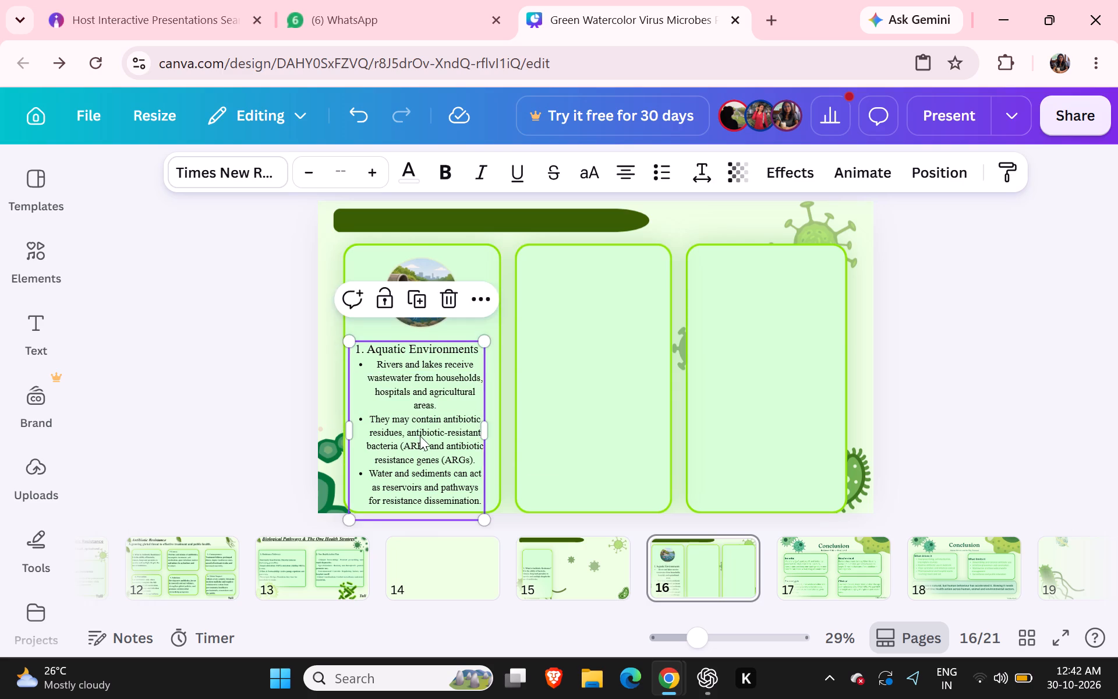
pyautogui.moveTo(420, 436); pyautogui.dragTo(424, 428)
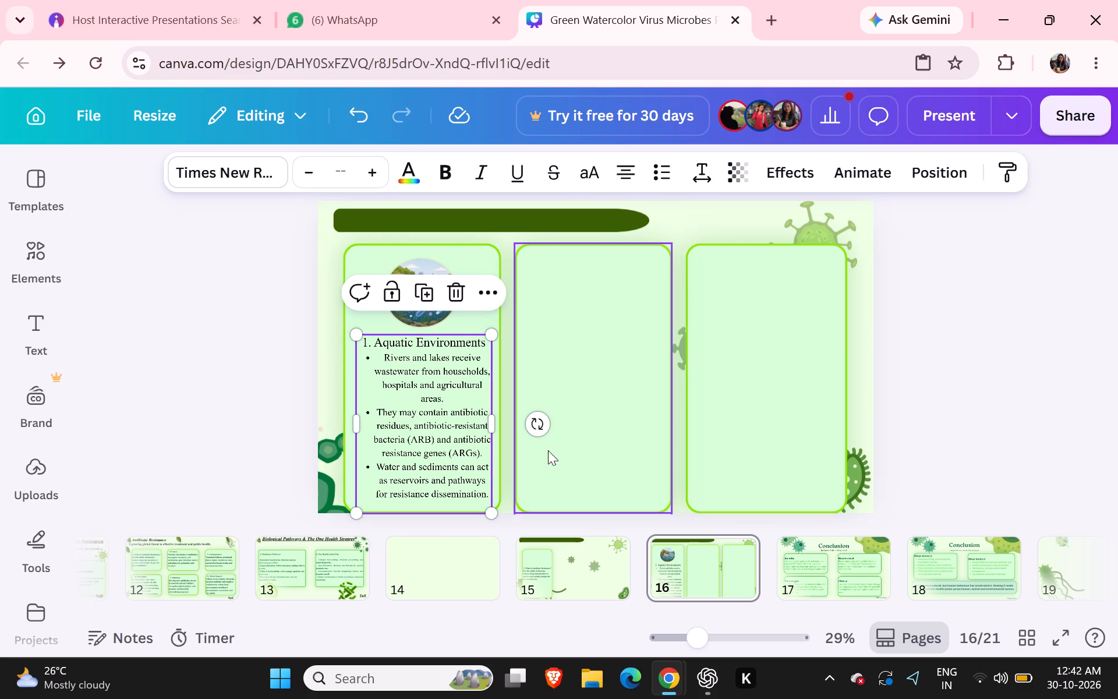
pyautogui.click(578, 447)
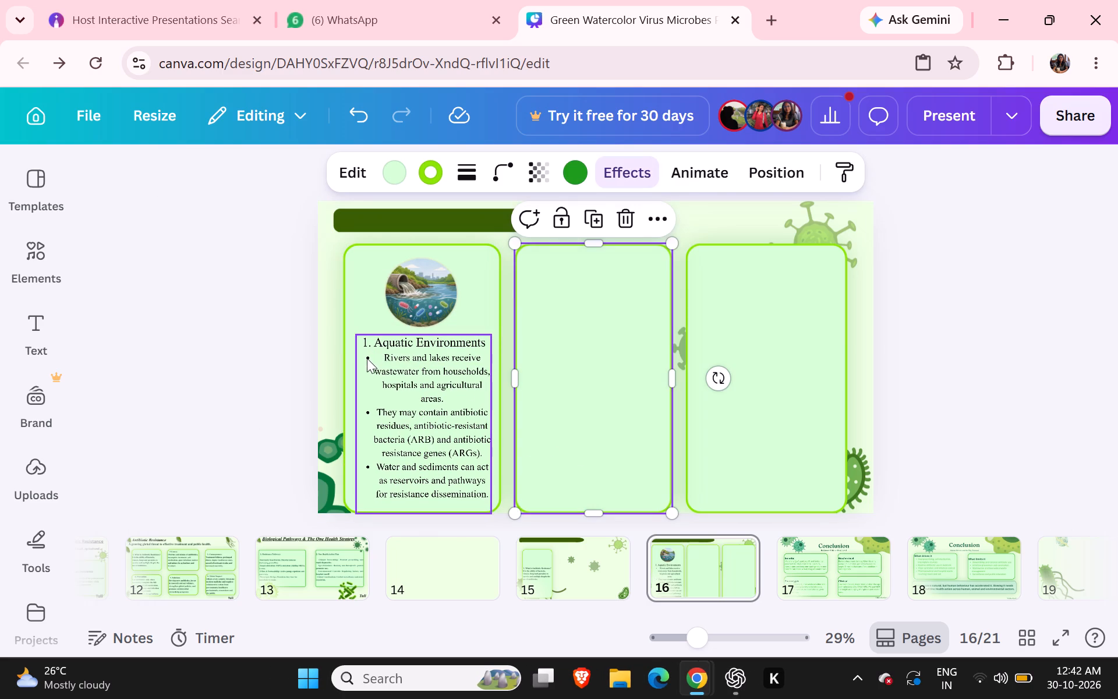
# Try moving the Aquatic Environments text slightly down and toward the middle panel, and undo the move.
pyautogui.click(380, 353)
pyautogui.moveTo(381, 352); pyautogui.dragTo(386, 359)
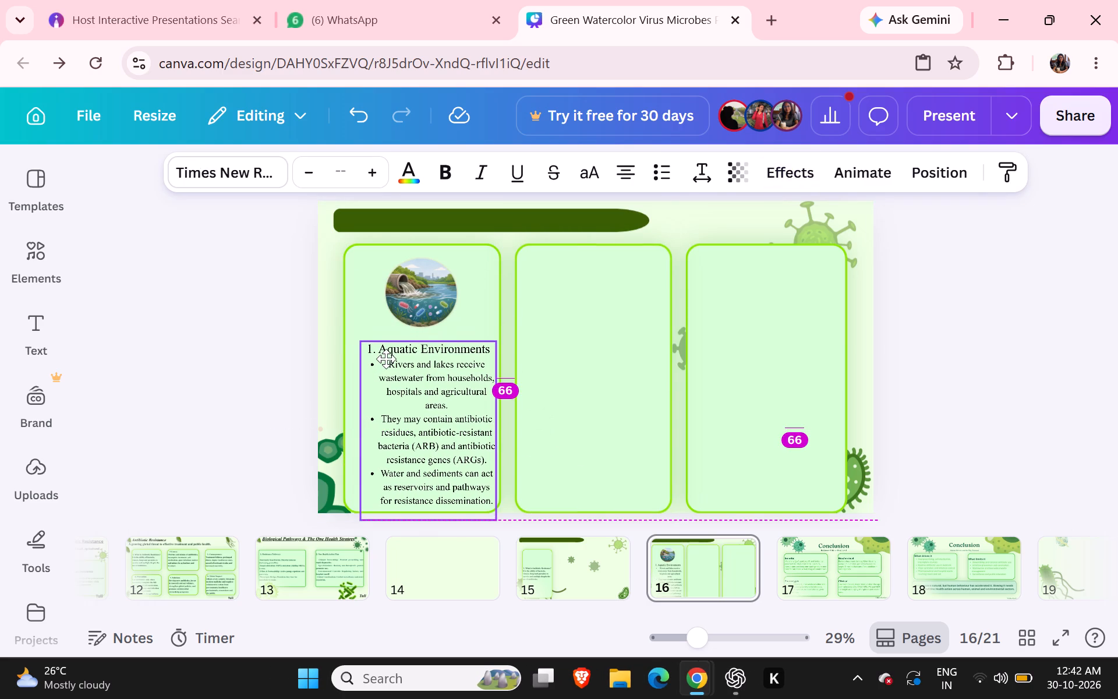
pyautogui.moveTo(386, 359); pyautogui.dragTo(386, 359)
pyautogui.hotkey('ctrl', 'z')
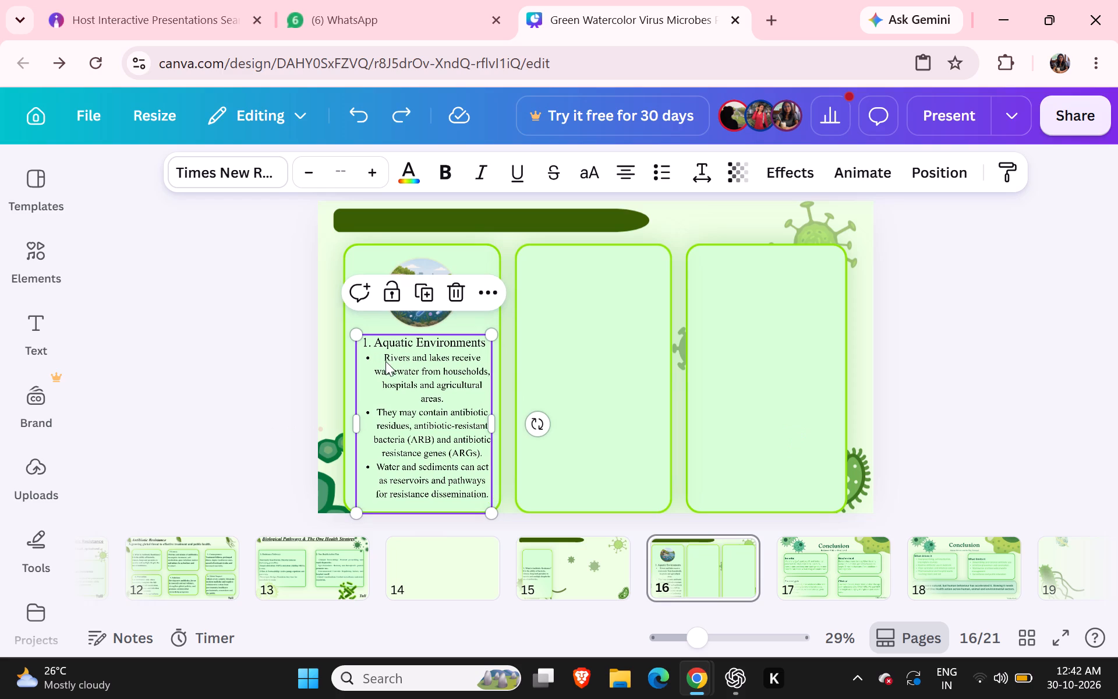
# Increase the font size of all the Aquatic Environments text by one increment.
pyautogui.doubleClick(388, 355)
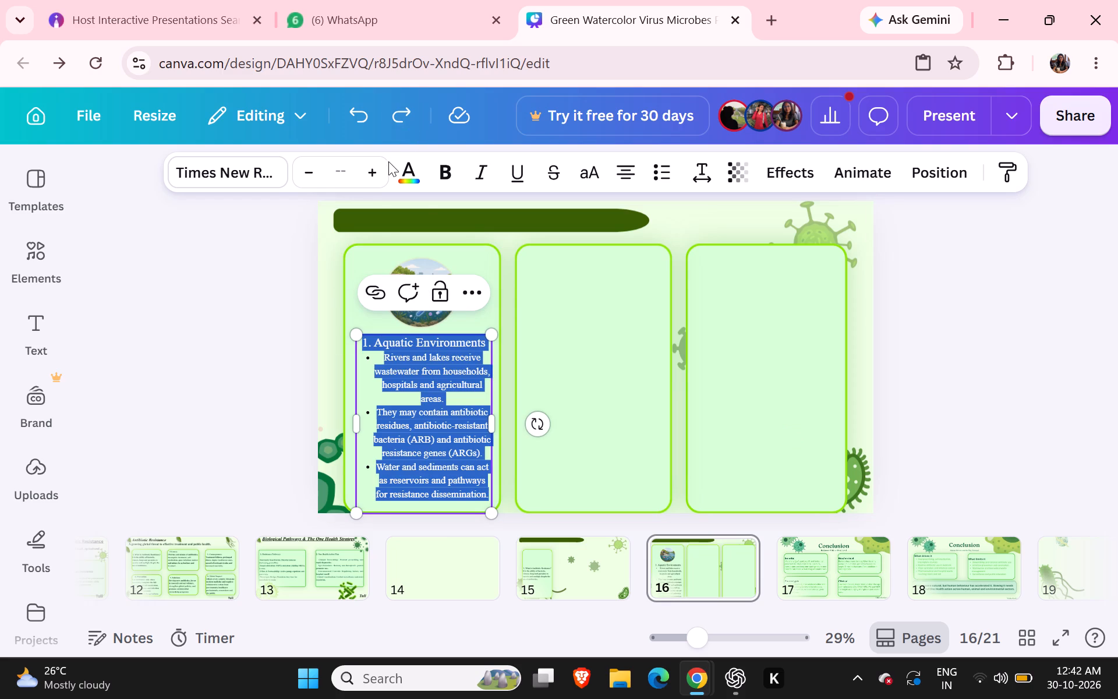
pyautogui.click(374, 181)
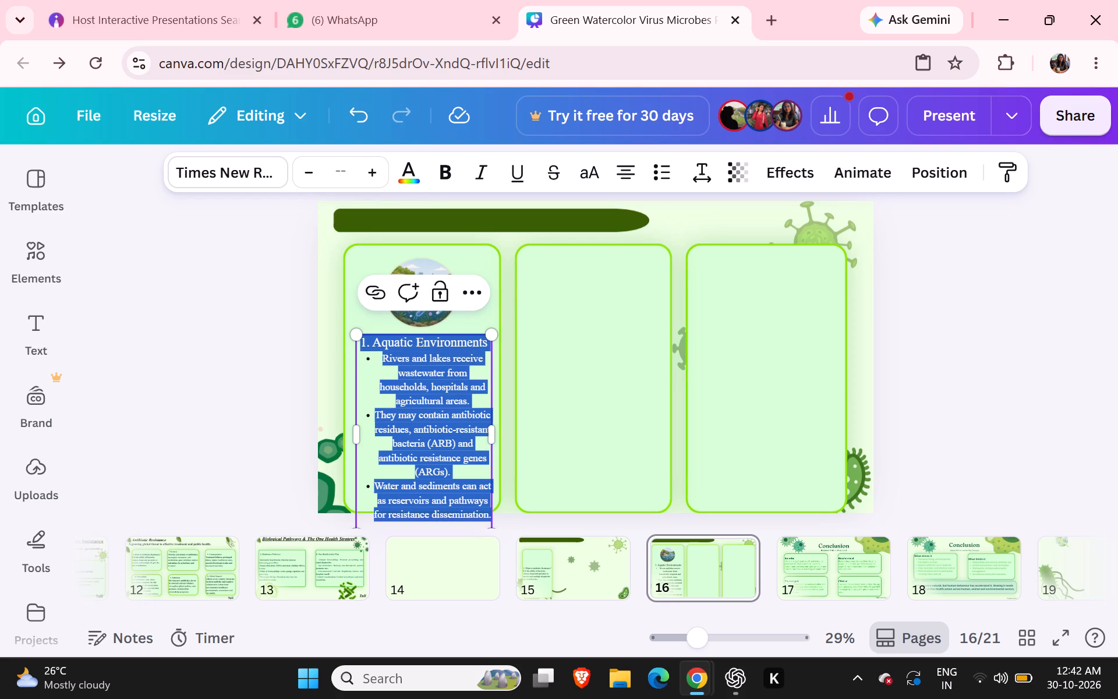
pyautogui.click(604, 411)
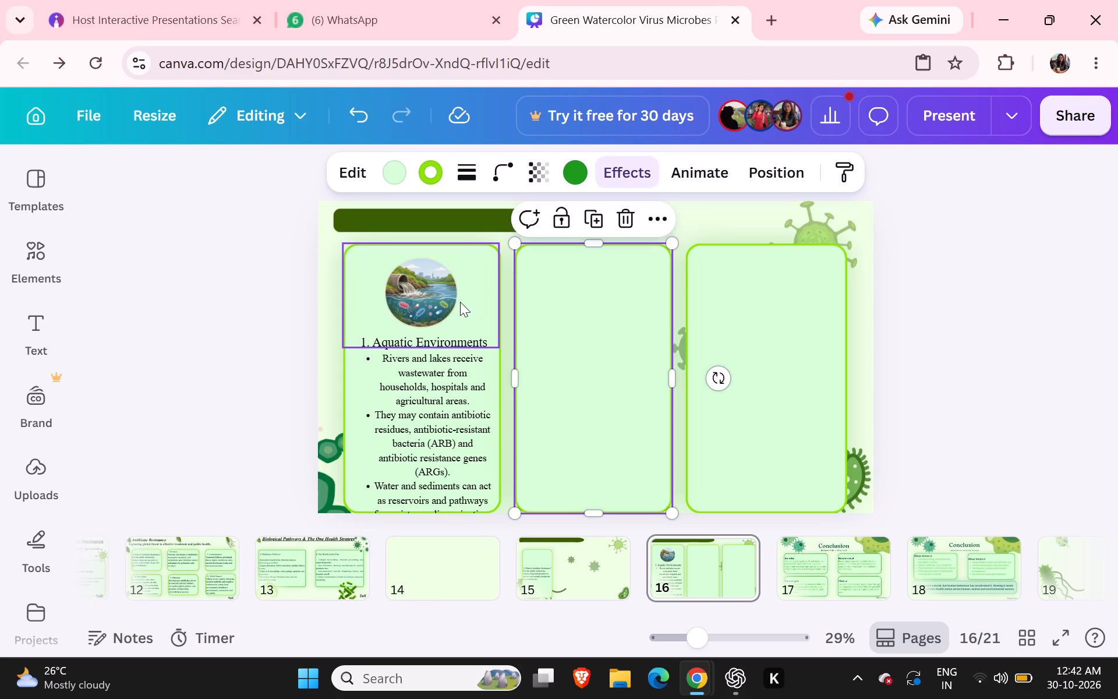
# Move the wastewater image close to the first panel's top edge and raise the enlarged text beneath it to fit inside the panel.
pyautogui.click(432, 285)
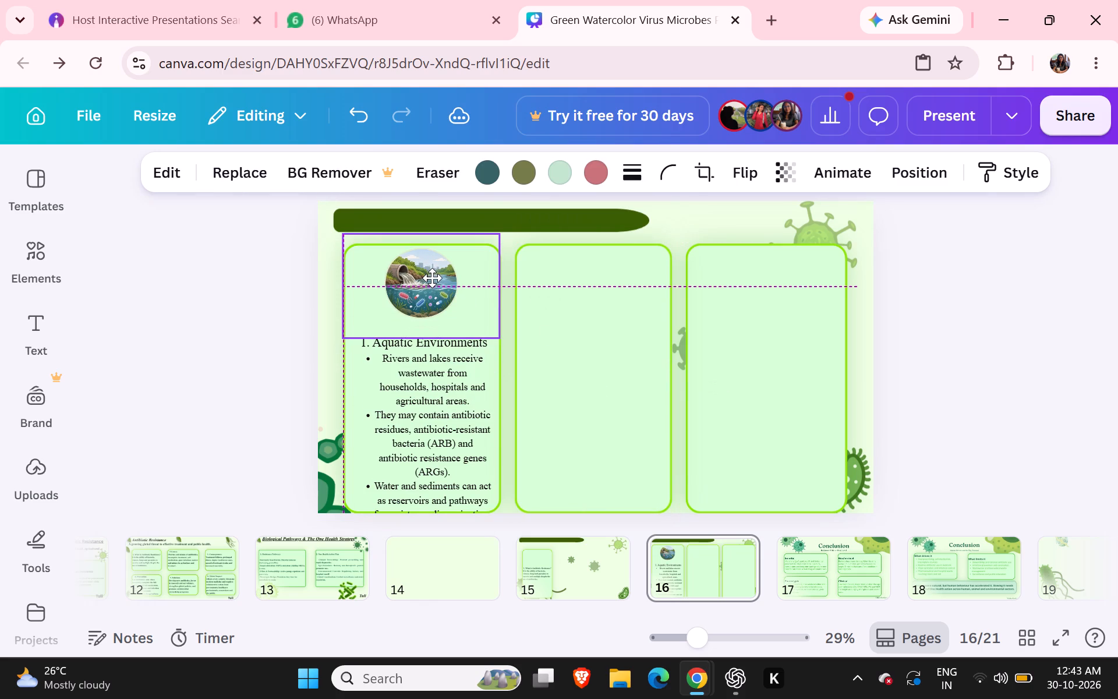
pyautogui.moveTo(423, 443); pyautogui.dragTo(424, 429)
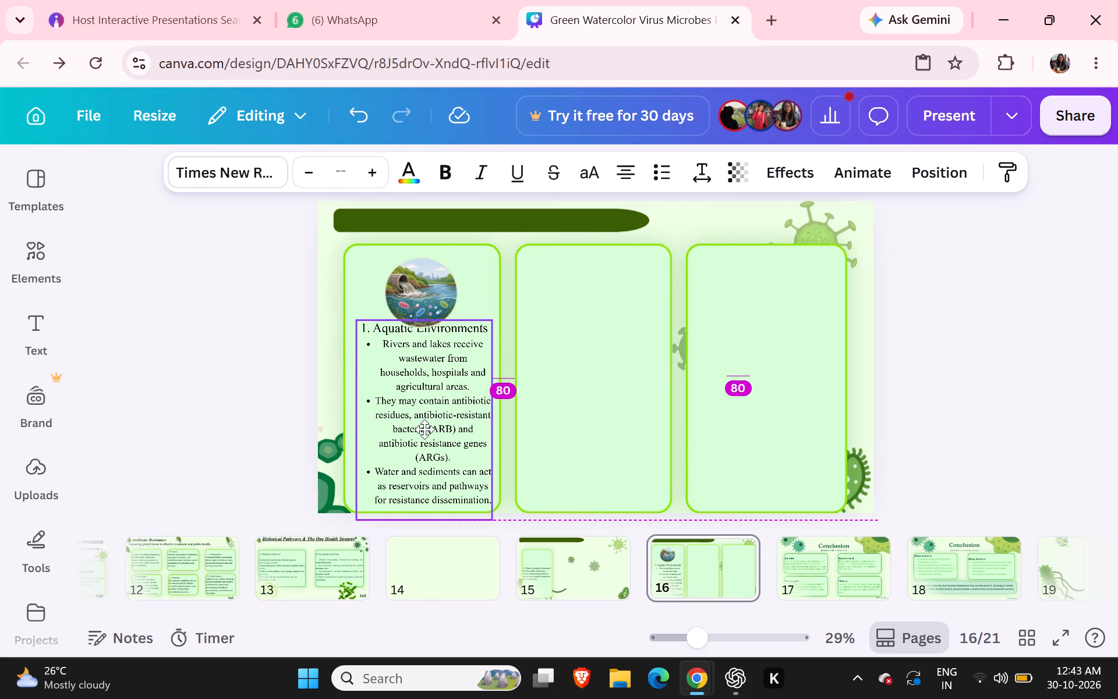
pyautogui.moveTo(424, 429); pyautogui.dragTo(422, 433)
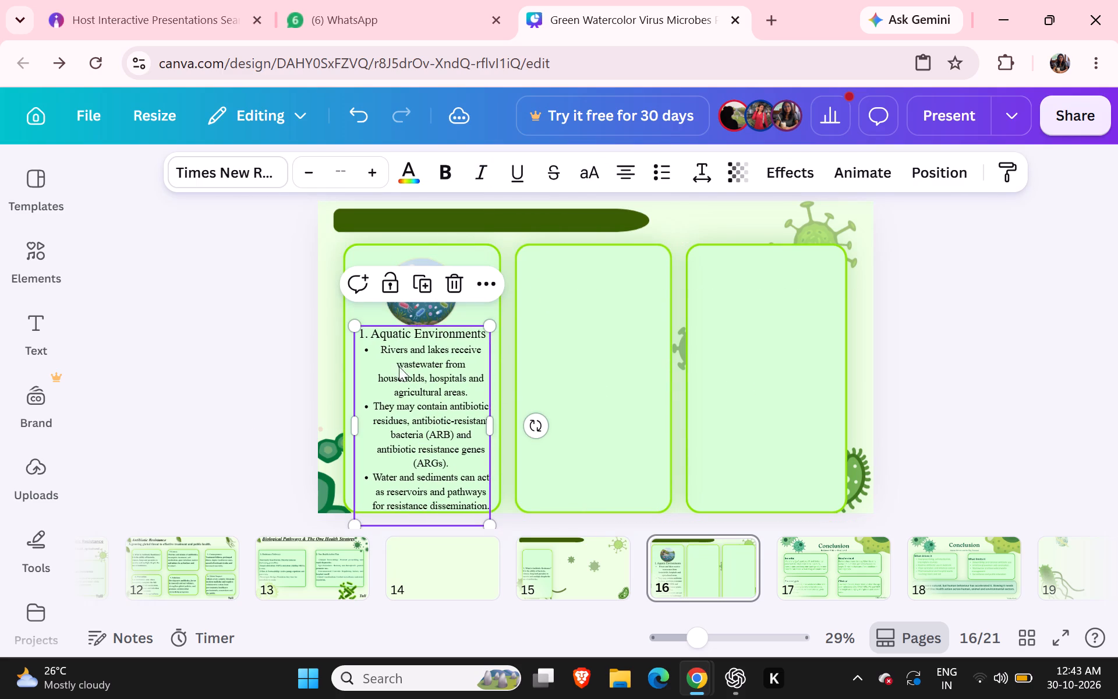
pyautogui.click(811, 260)
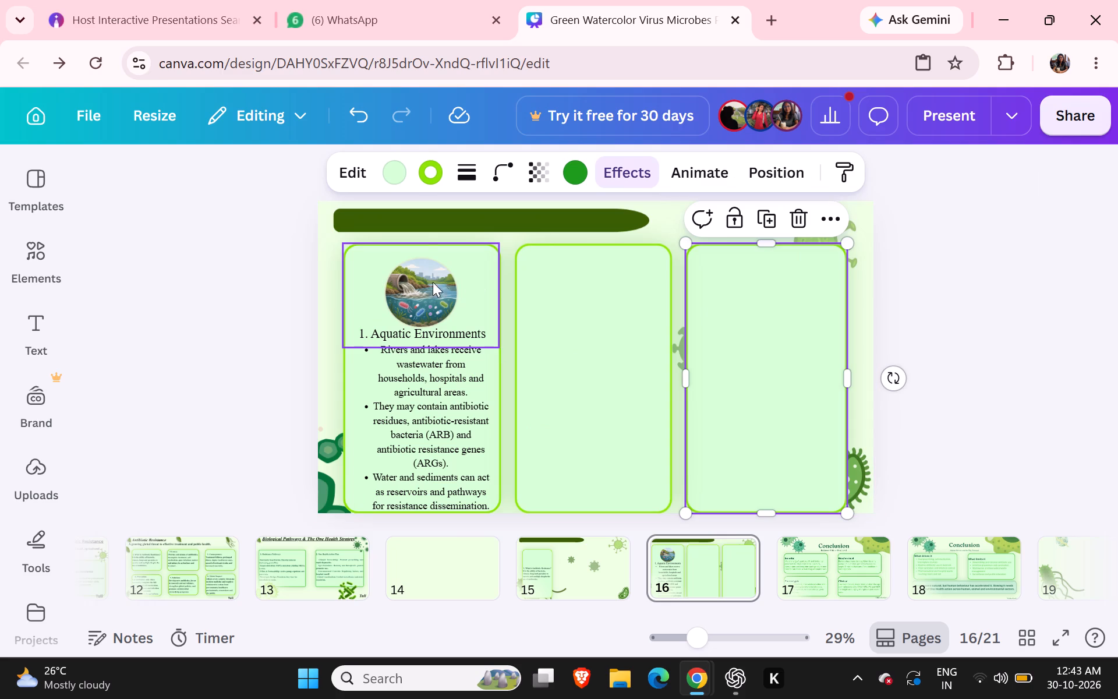
pyautogui.moveTo(418, 283); pyautogui.dragTo(420, 269)
pyautogui.moveTo(433, 430); pyautogui.dragTo(434, 422)
pyautogui.click(572, 396)
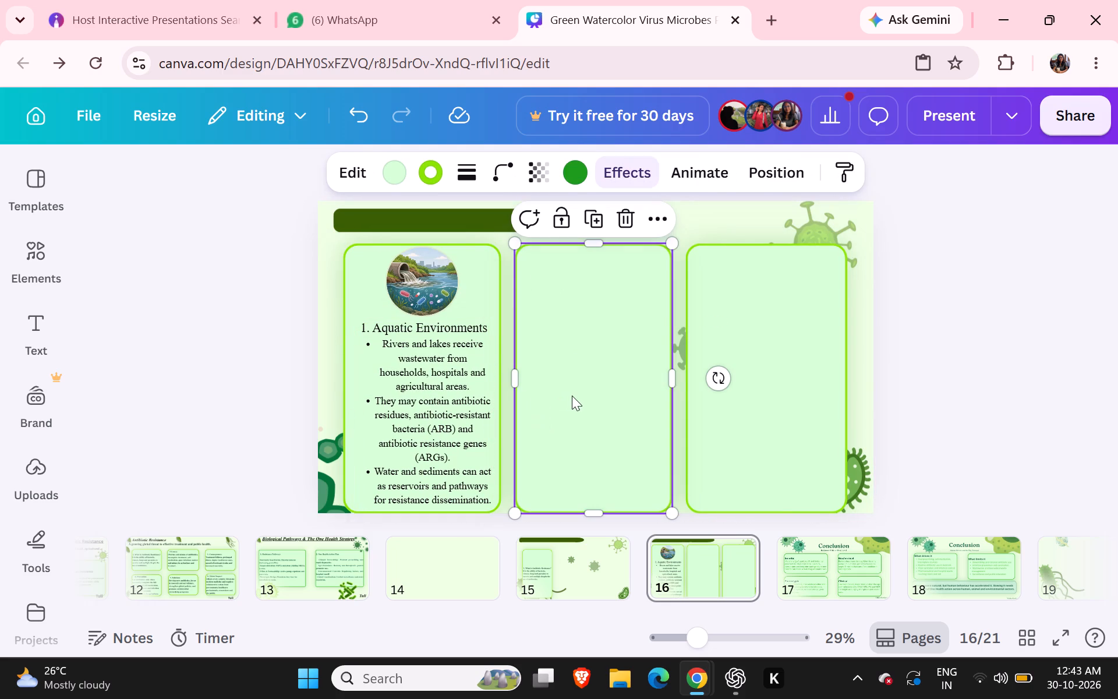
# Reposition the Aquatic Environments text just beneath the wastewater image on slide 16 and nudge the image slightly down in the first panel.
pyautogui.scroll(3, 561, 420)
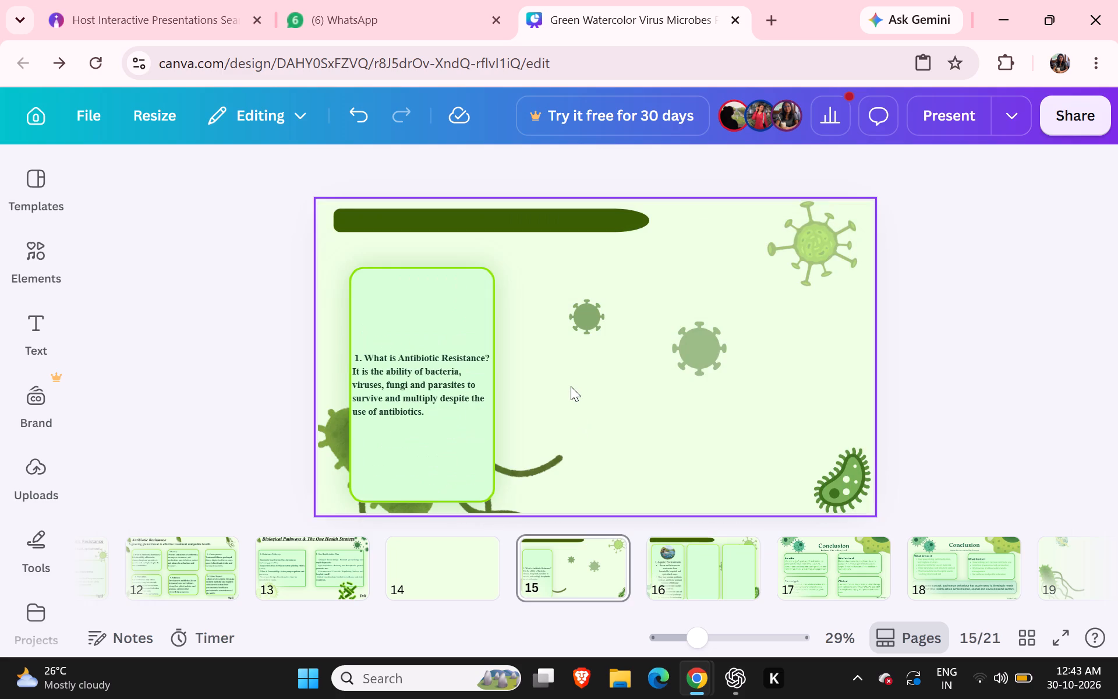
pyautogui.click(678, 566)
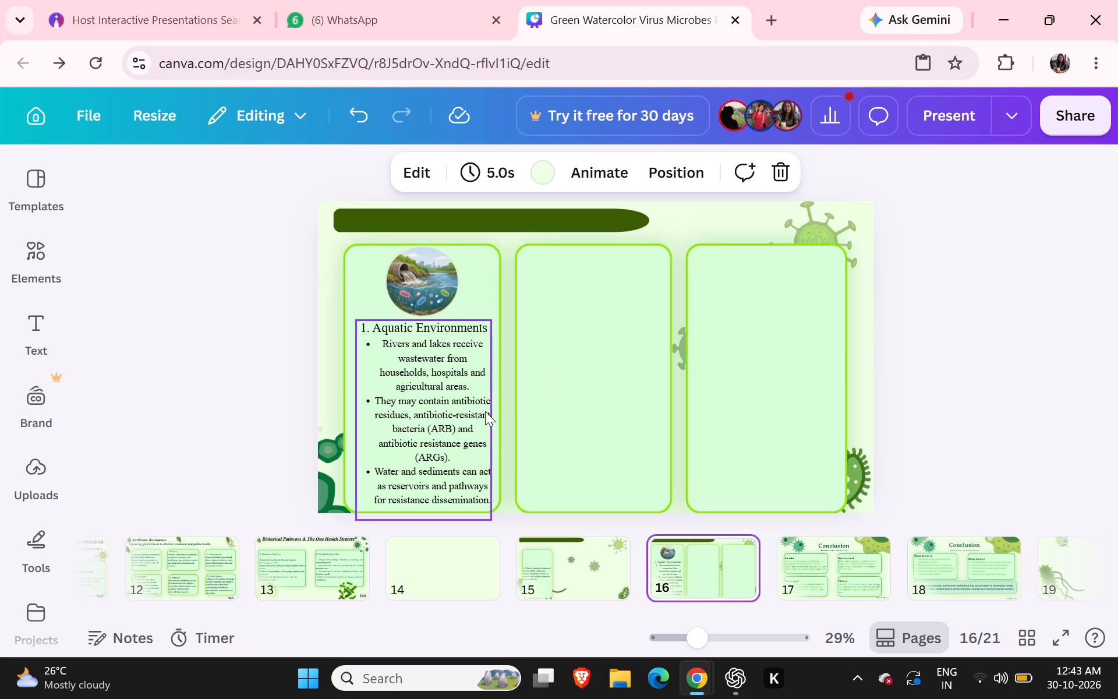
pyautogui.moveTo(457, 393); pyautogui.dragTo(453, 383)
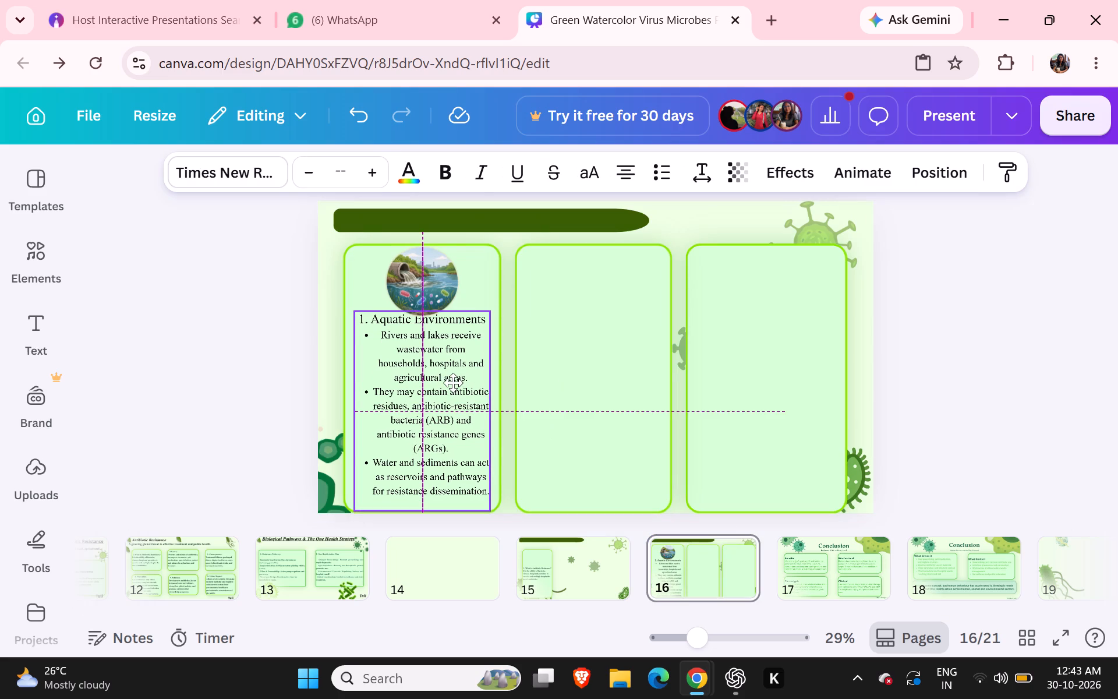
pyautogui.moveTo(453, 383); pyautogui.dragTo(451, 383)
pyautogui.click(597, 412)
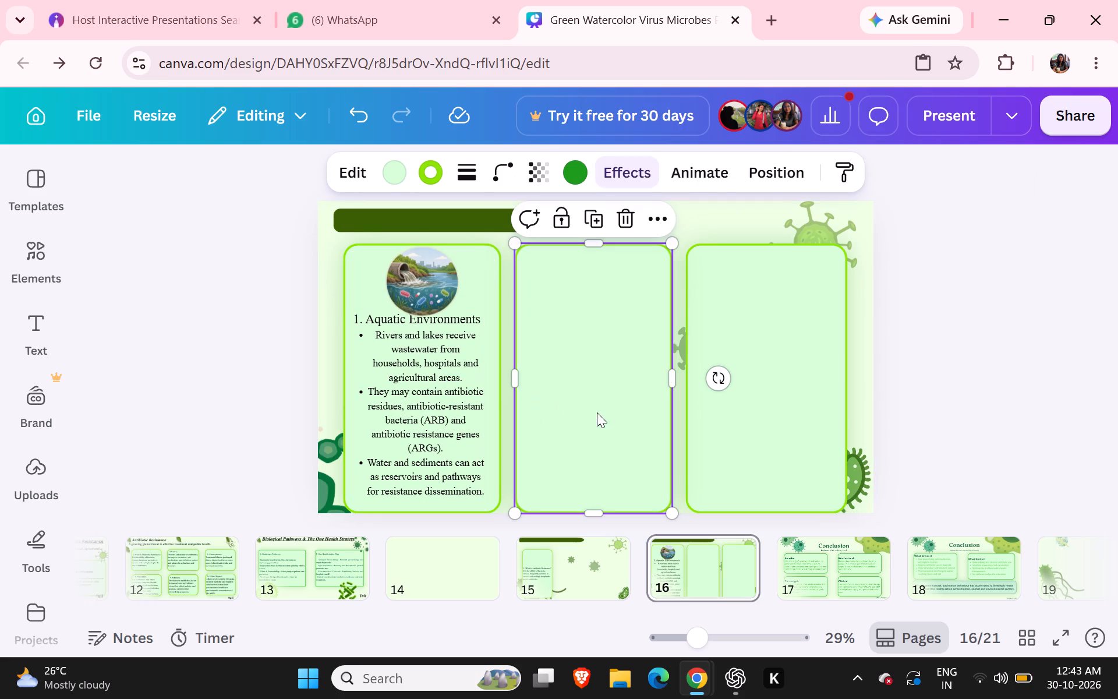
pyautogui.scroll(5, 564, 534)
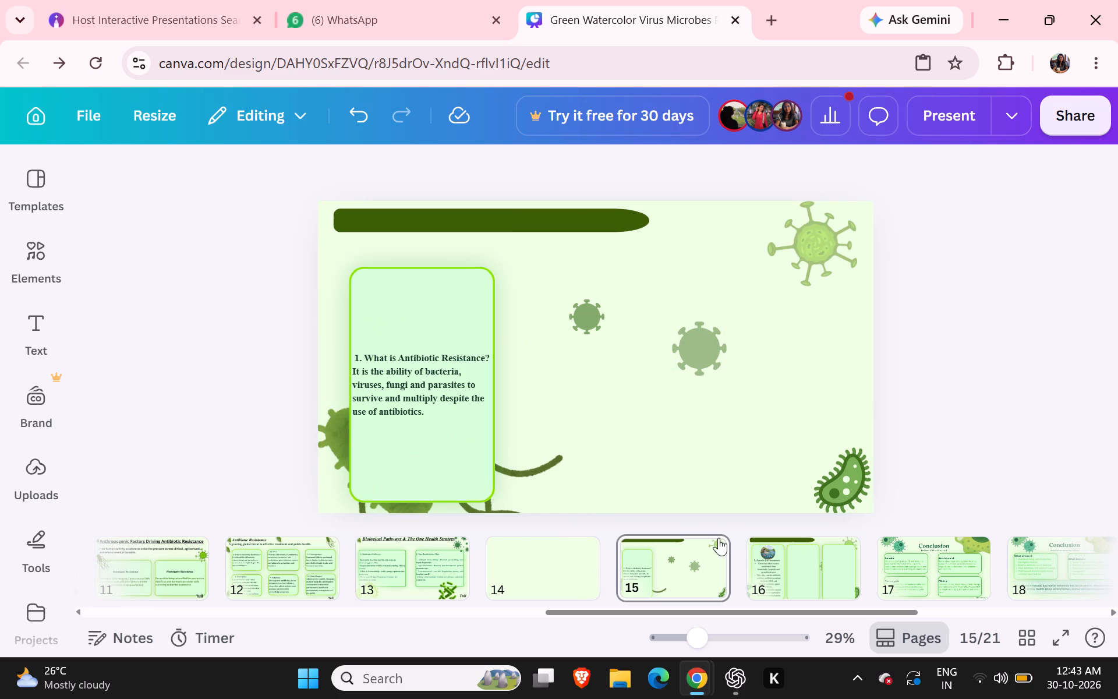
pyautogui.click(778, 570)
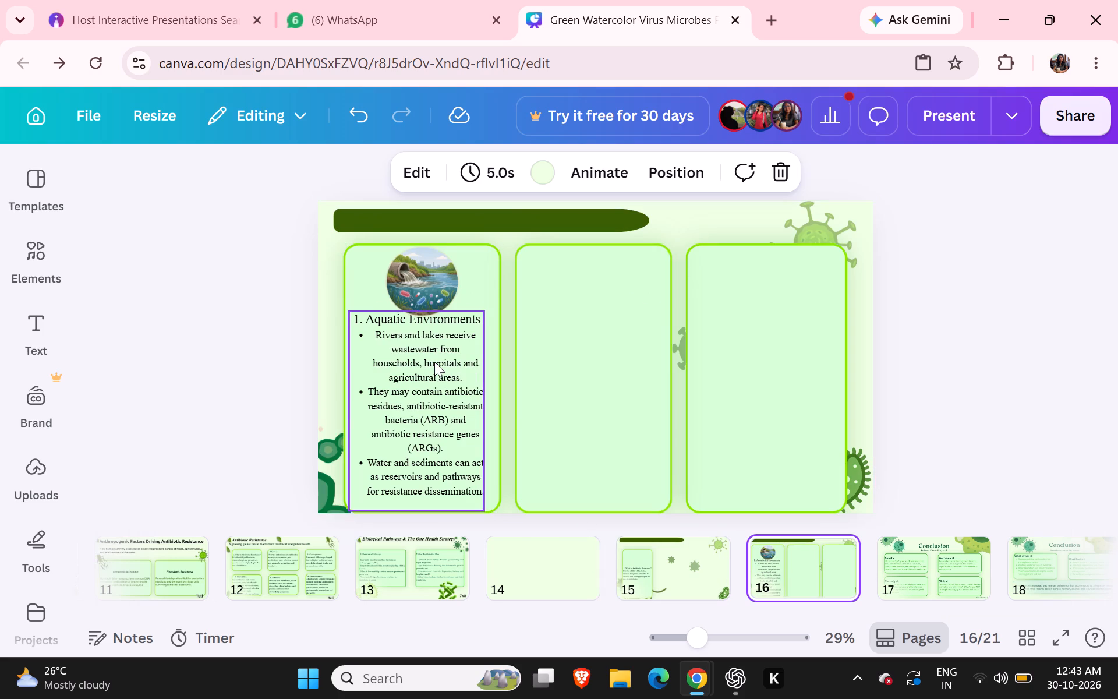
pyautogui.click(433, 363)
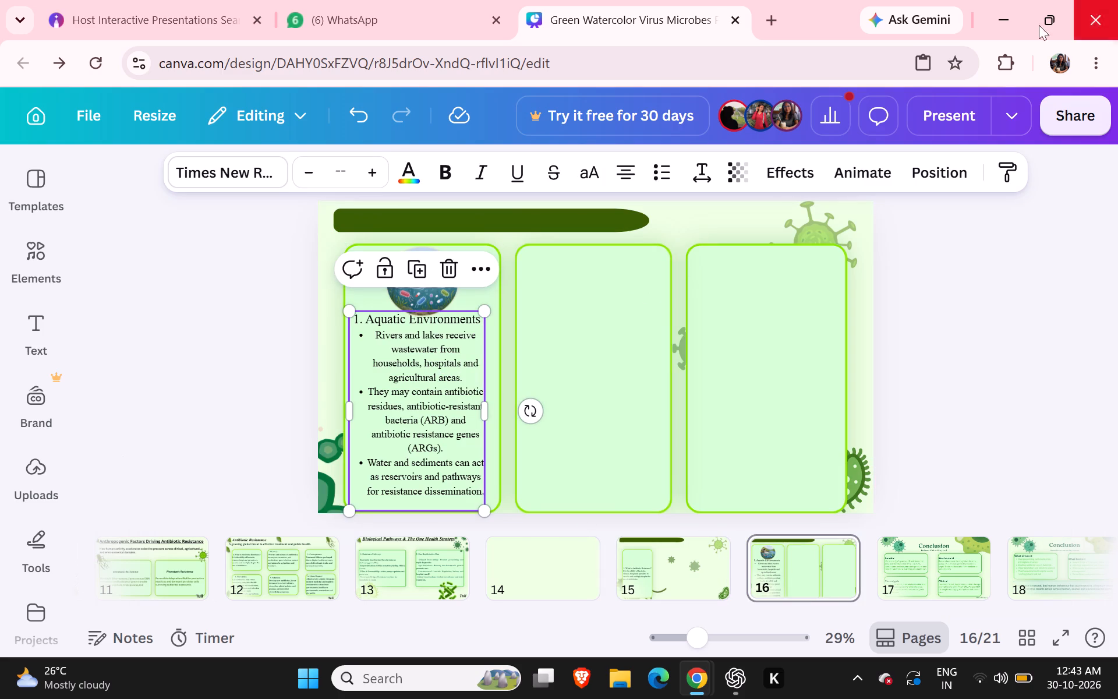
pyautogui.moveTo(422, 359); pyautogui.dragTo(420, 368)
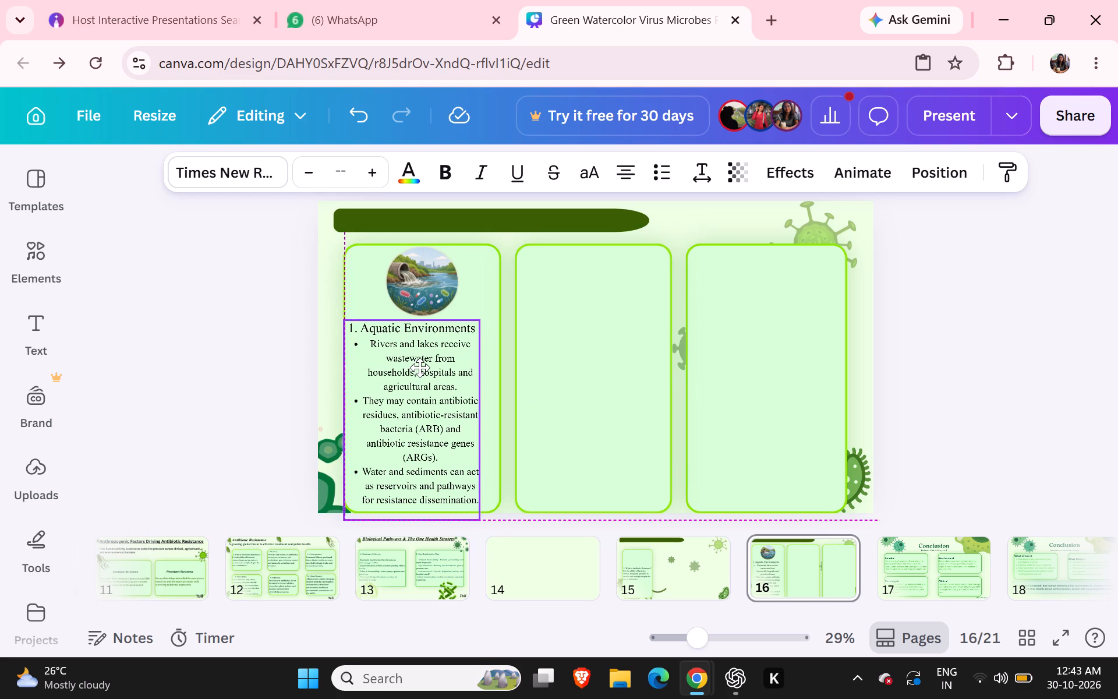
pyautogui.moveTo(420, 368); pyautogui.dragTo(425, 370)
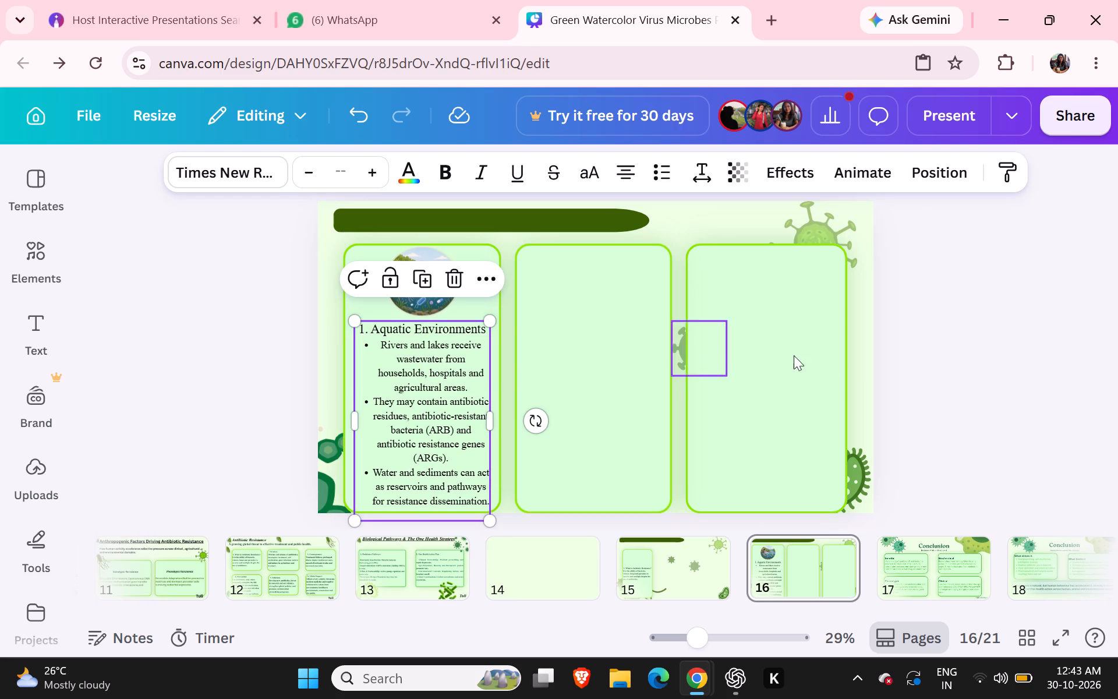
pyautogui.click(974, 345)
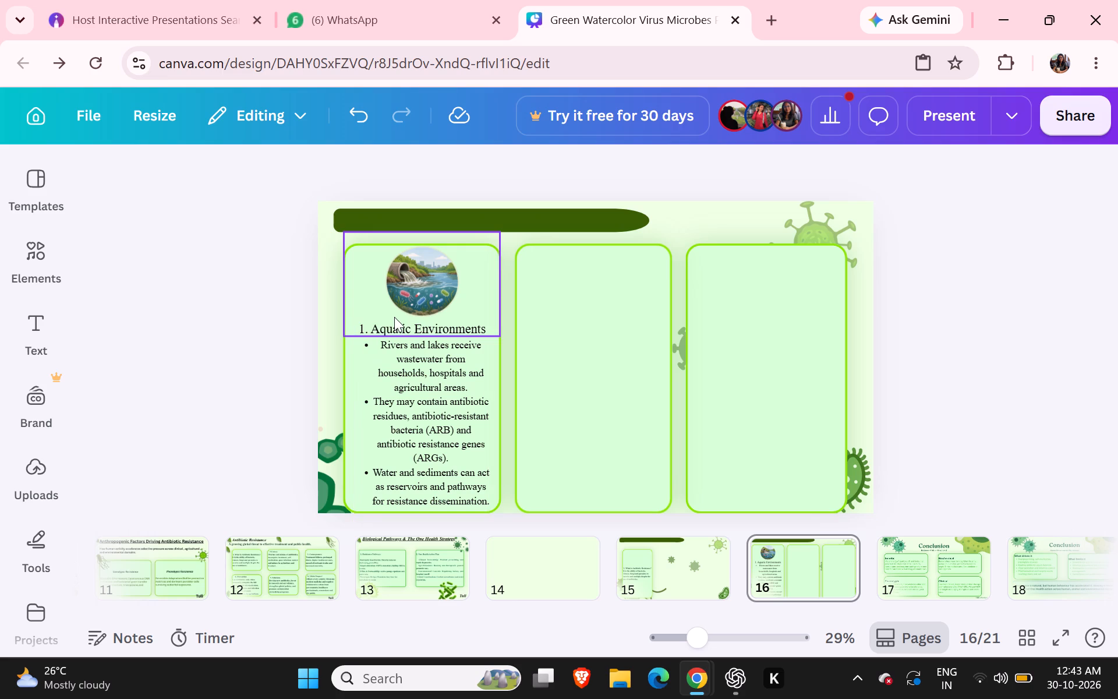
pyautogui.click(423, 309)
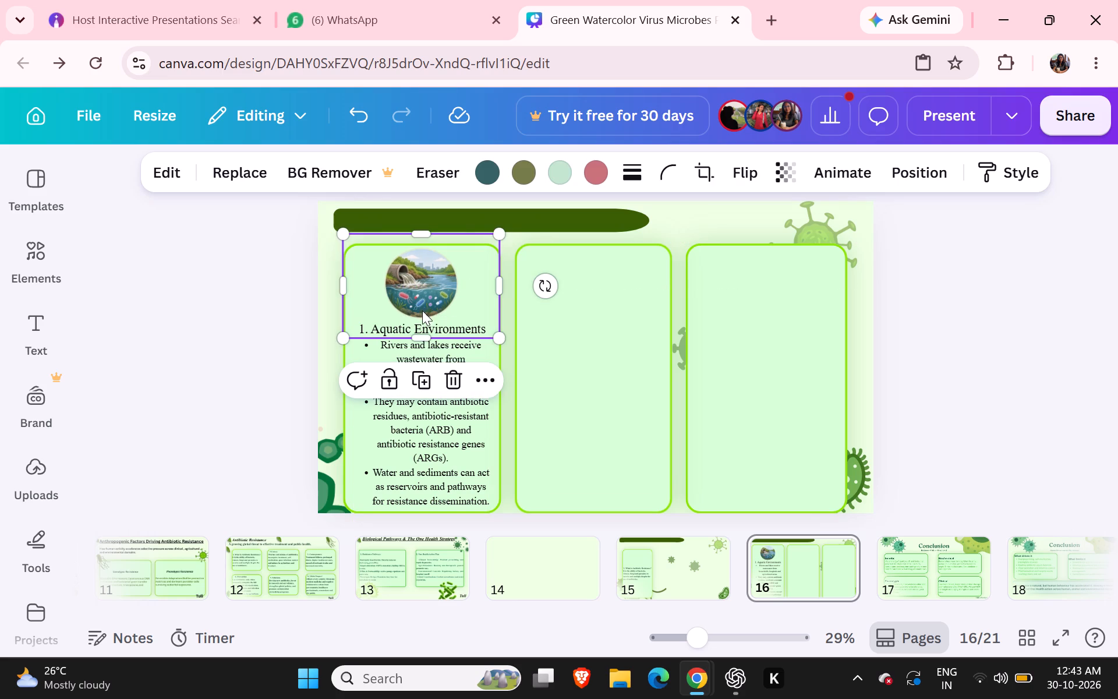
pyautogui.click(934, 301)
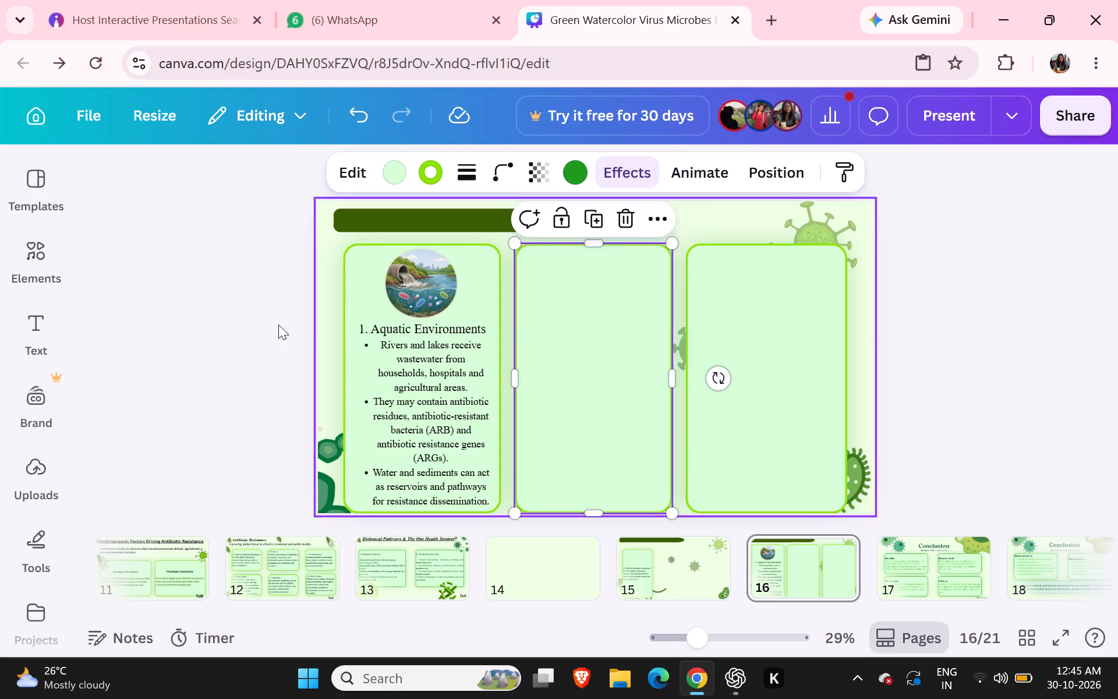
pyautogui.click(31, 470)
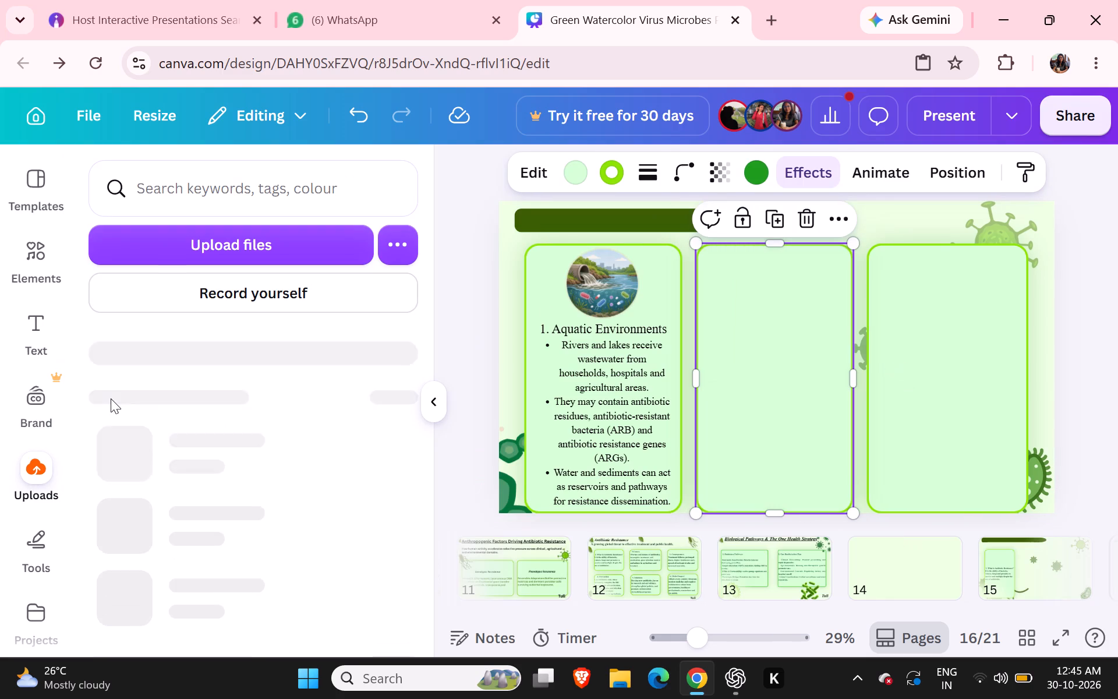
pyautogui.click(198, 250)
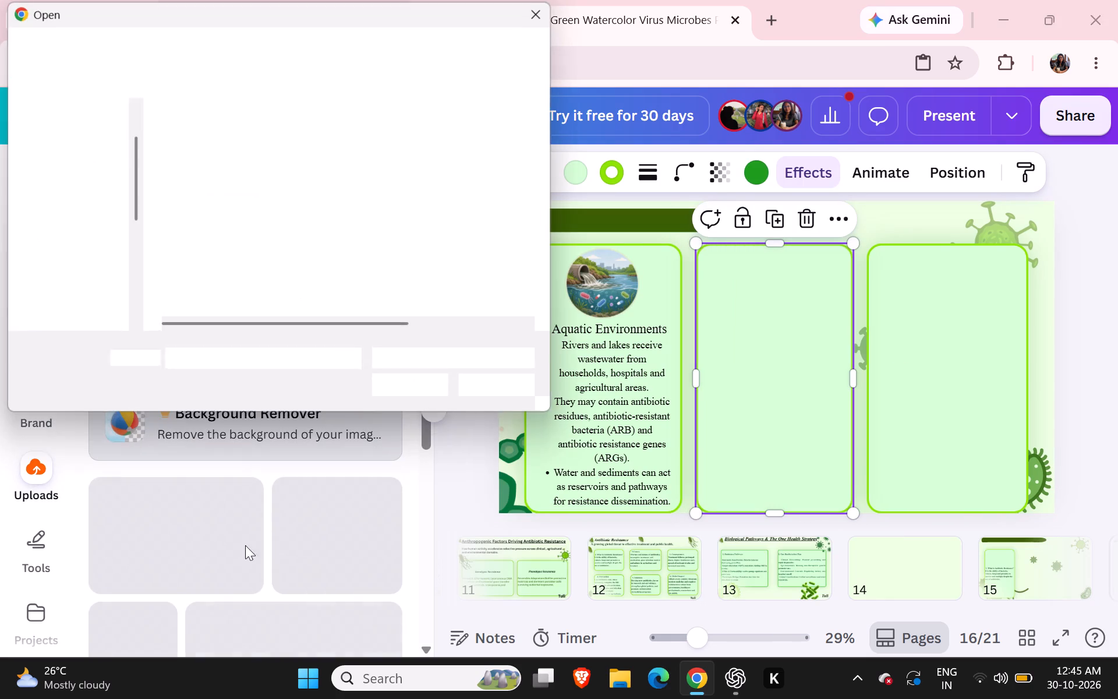
pyautogui.click(247, 206)
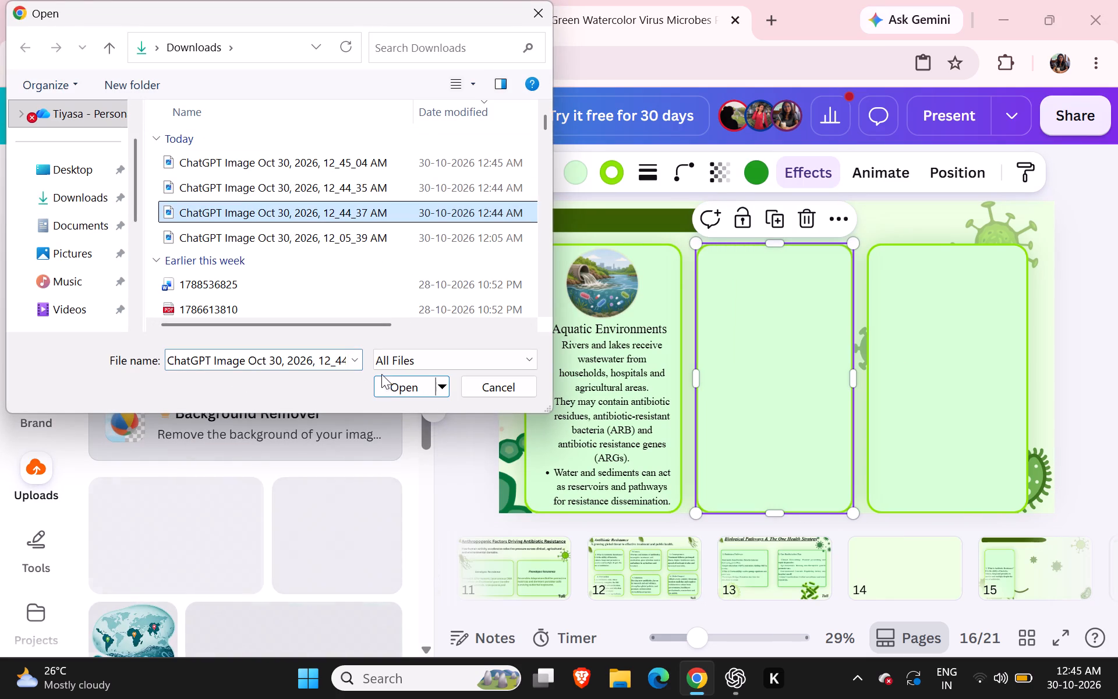
pyautogui.click(393, 380)
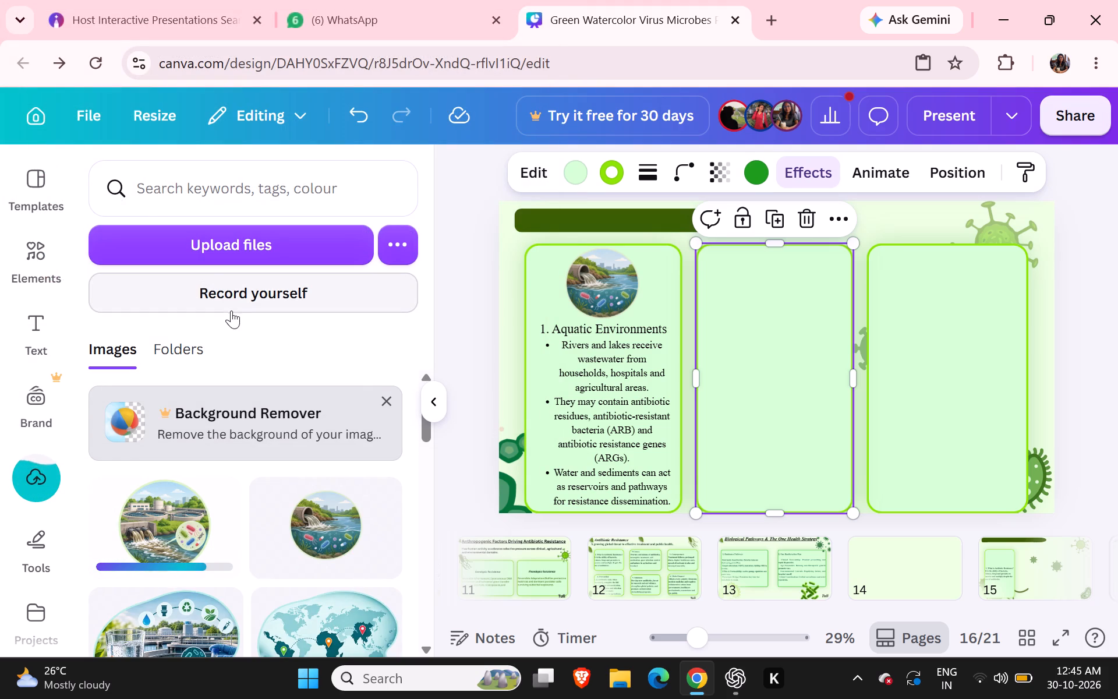
# Upload the soil environment illustration, ChatGPT Image Oct 30, 2026, 12_45_04 AM, from Downloads.
pyautogui.click(216, 236)
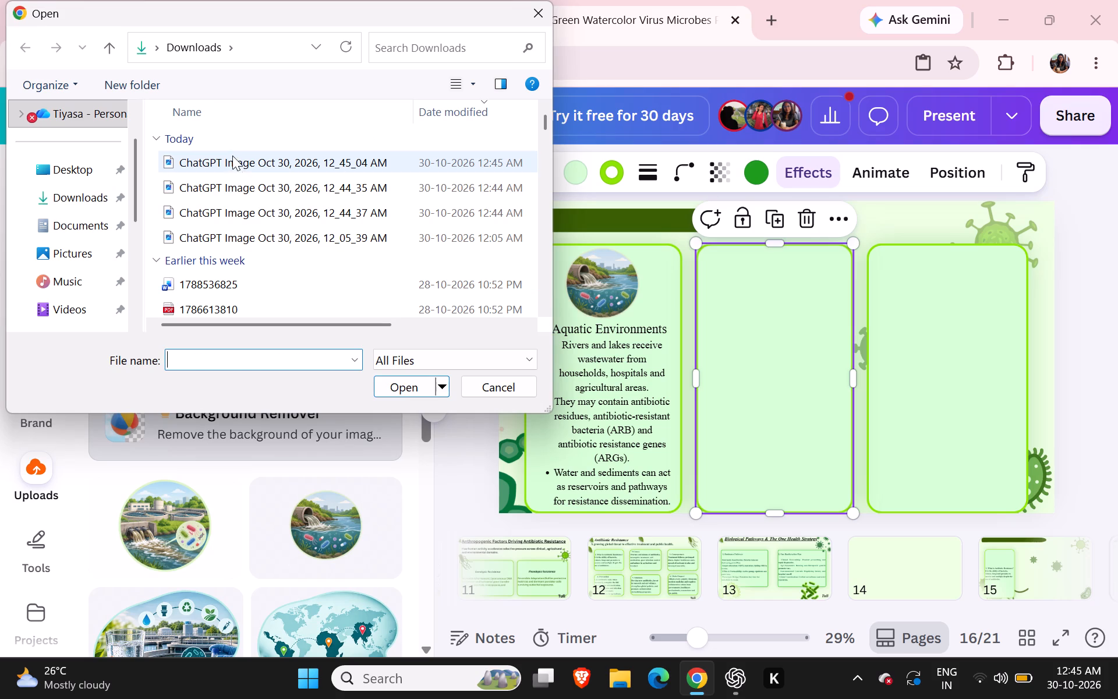
pyautogui.click(232, 156)
pyautogui.click(425, 382)
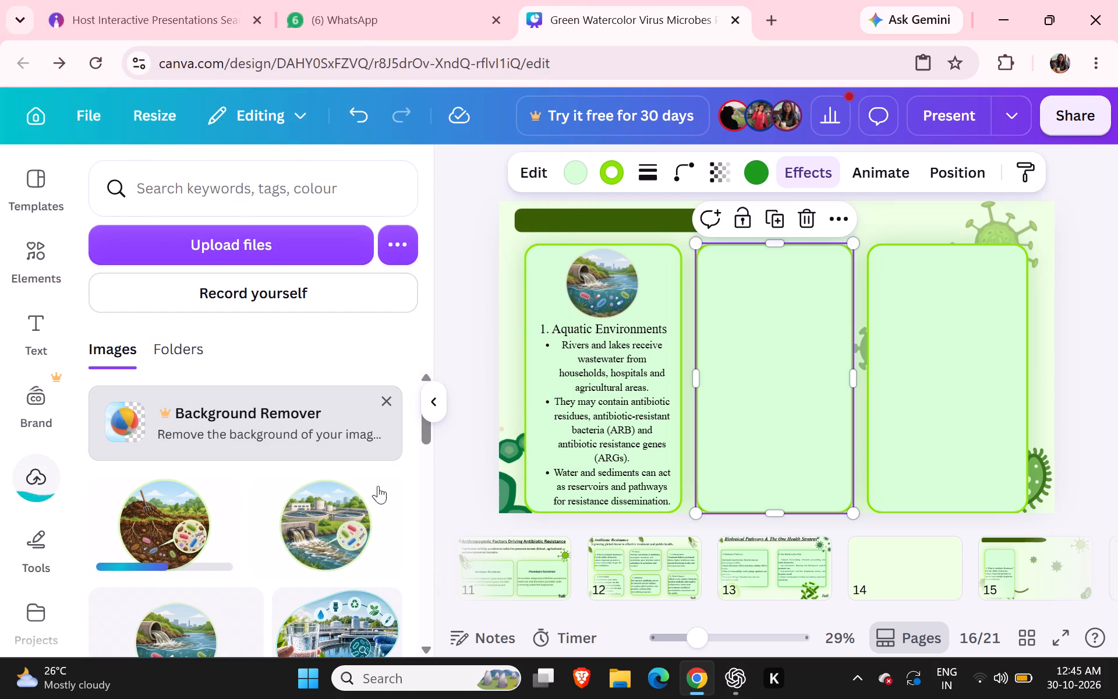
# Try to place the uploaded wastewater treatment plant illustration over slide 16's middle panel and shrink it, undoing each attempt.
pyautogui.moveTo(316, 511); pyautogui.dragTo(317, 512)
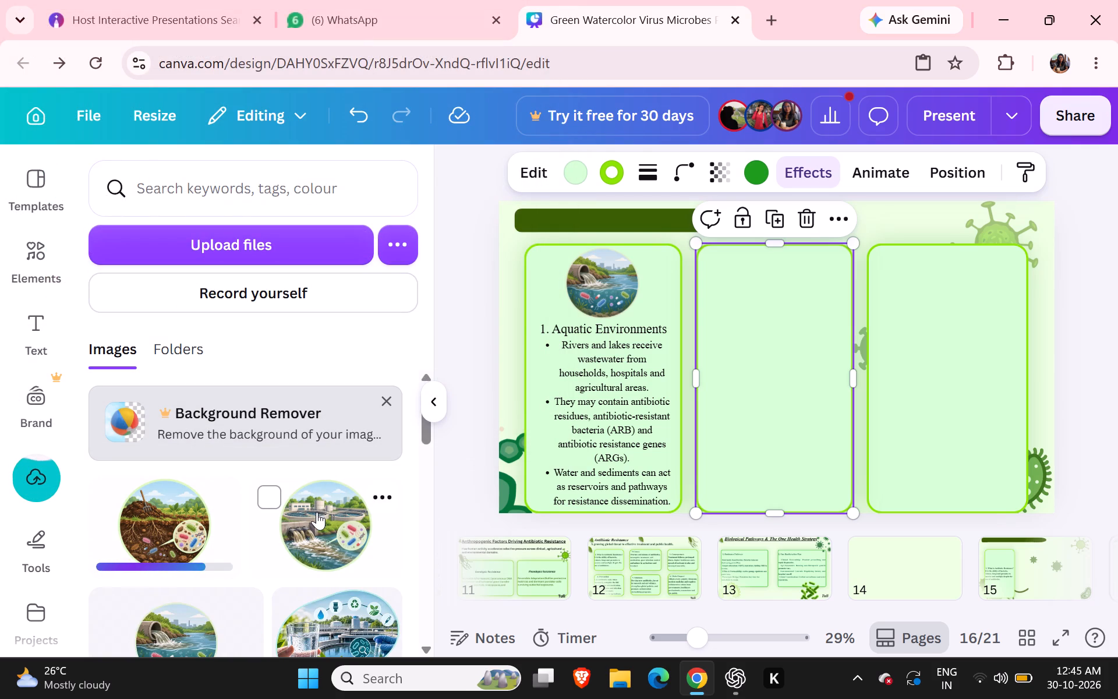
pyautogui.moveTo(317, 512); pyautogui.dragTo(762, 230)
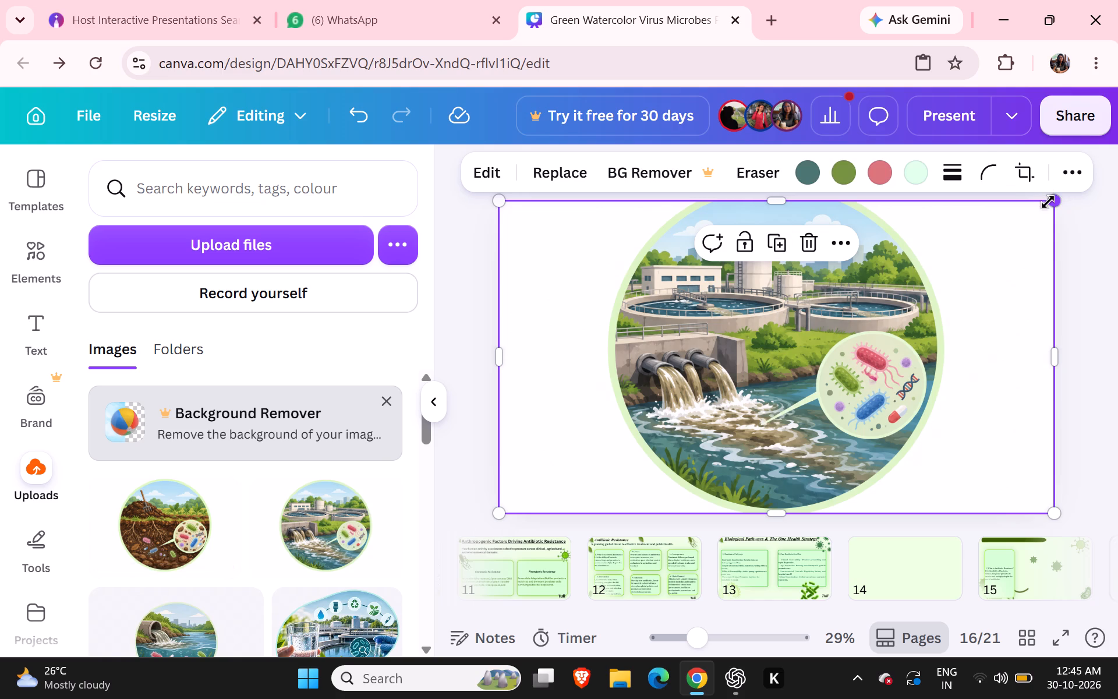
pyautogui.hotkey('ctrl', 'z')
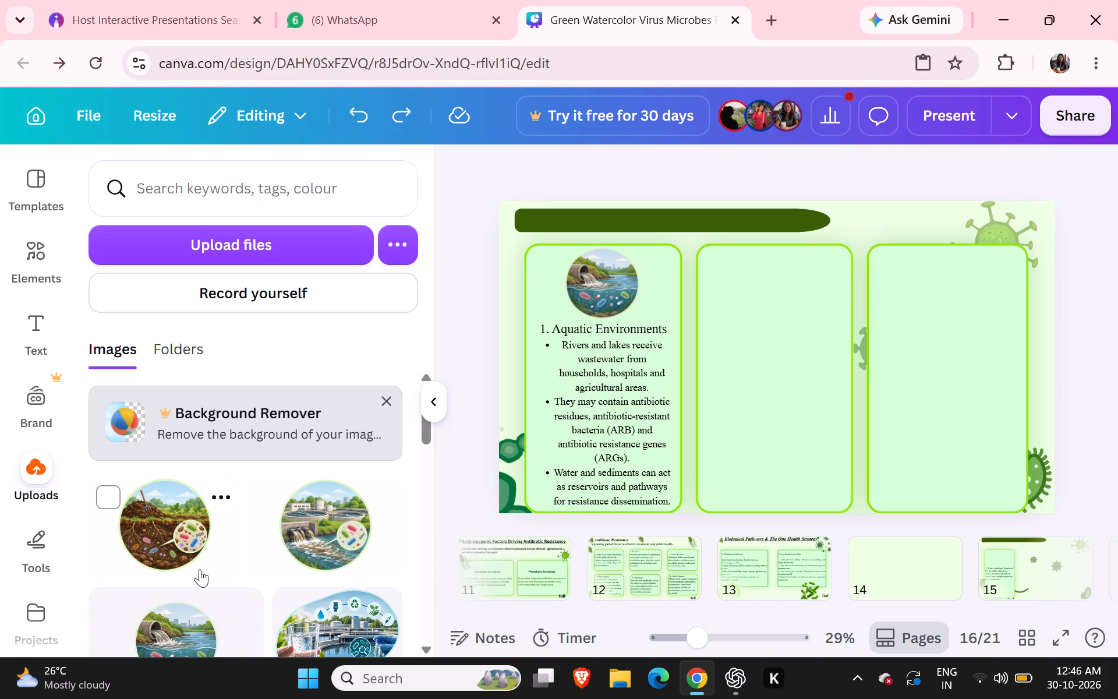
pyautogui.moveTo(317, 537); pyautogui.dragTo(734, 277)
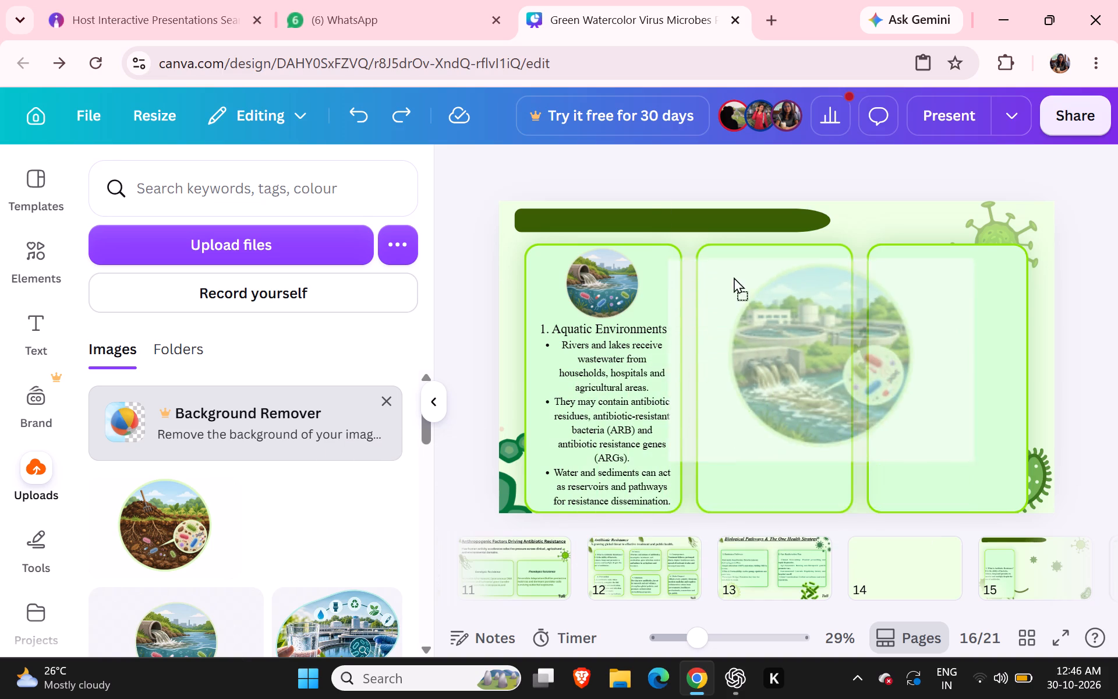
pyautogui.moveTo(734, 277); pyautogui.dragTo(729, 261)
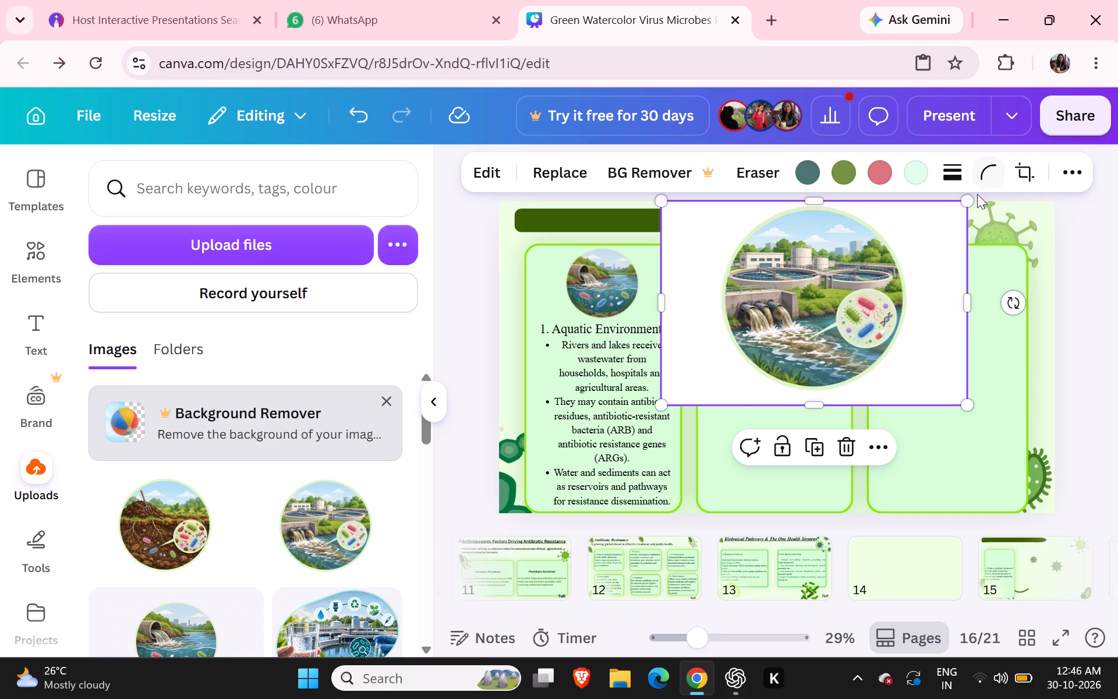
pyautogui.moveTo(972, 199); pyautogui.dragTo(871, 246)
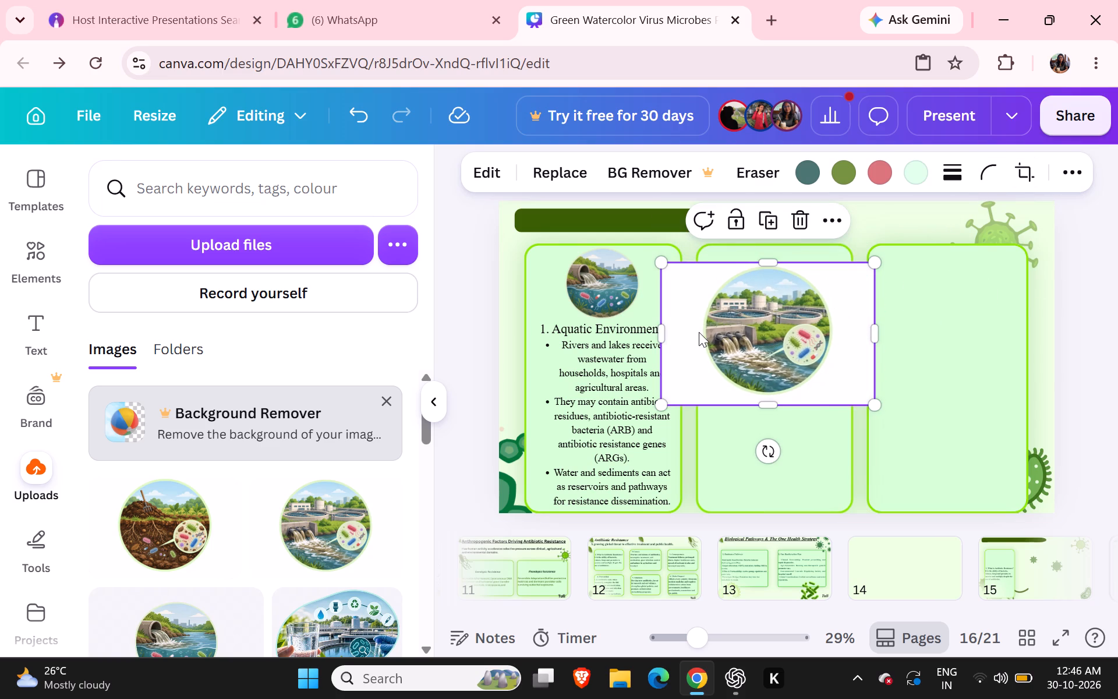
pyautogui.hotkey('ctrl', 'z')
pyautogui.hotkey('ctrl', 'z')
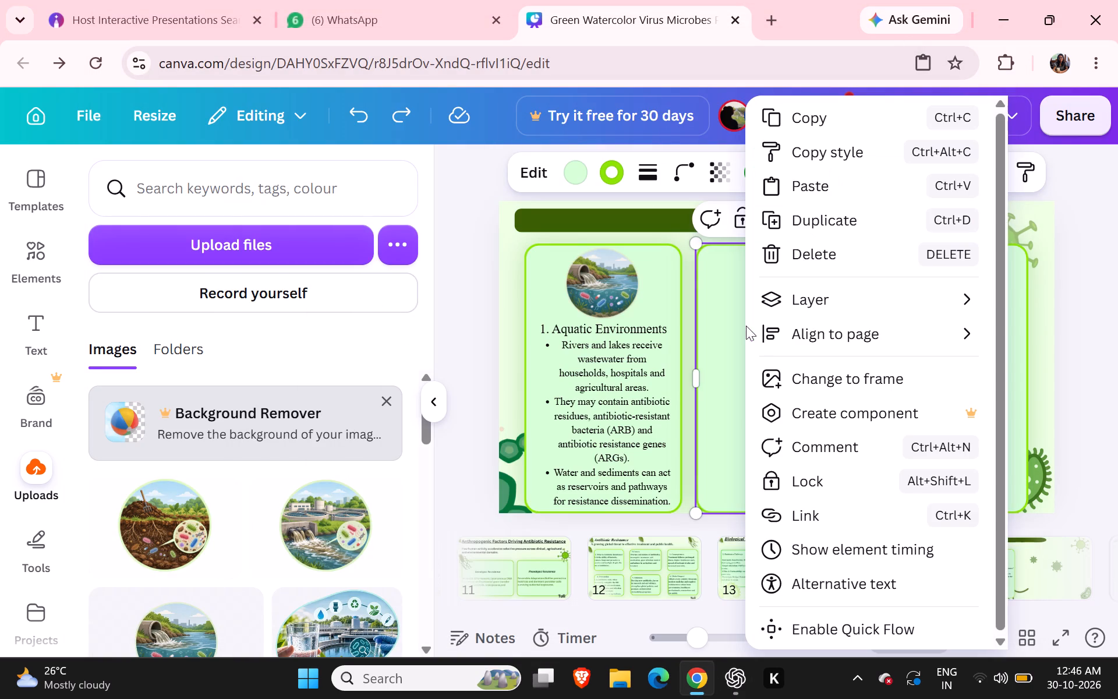
pyautogui.click(797, 181)
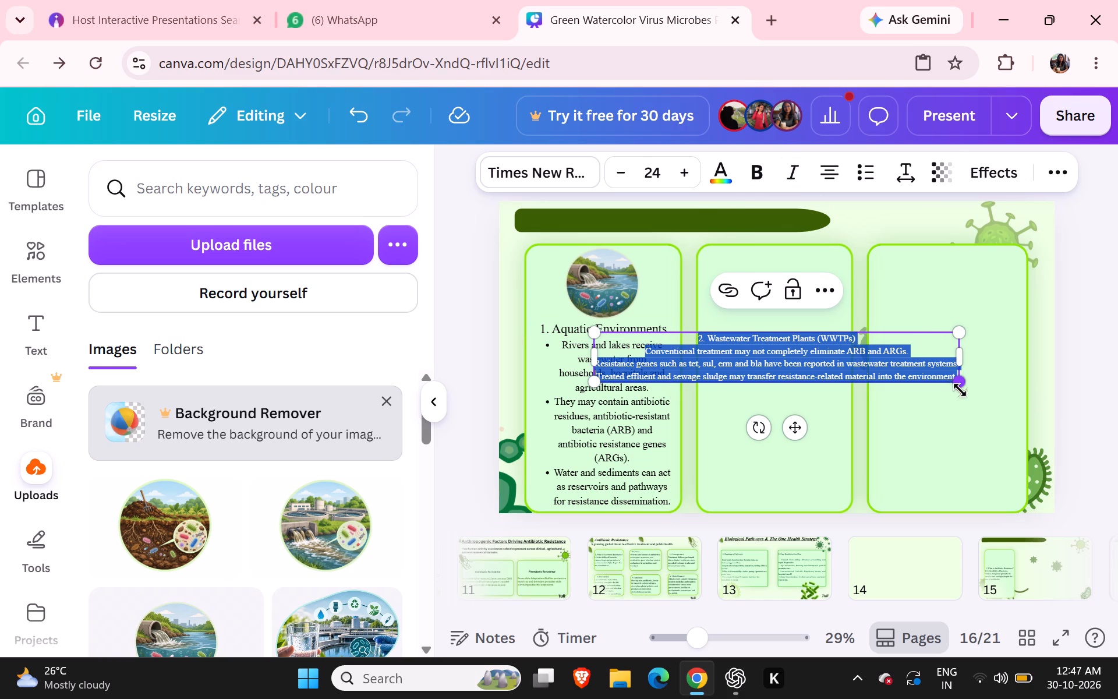
# Scale the pasted wastewater text down to about size 21.1 and narrow its box to about 420 wide.
pyautogui.moveTo(960, 380); pyautogui.dragTo(932, 380)
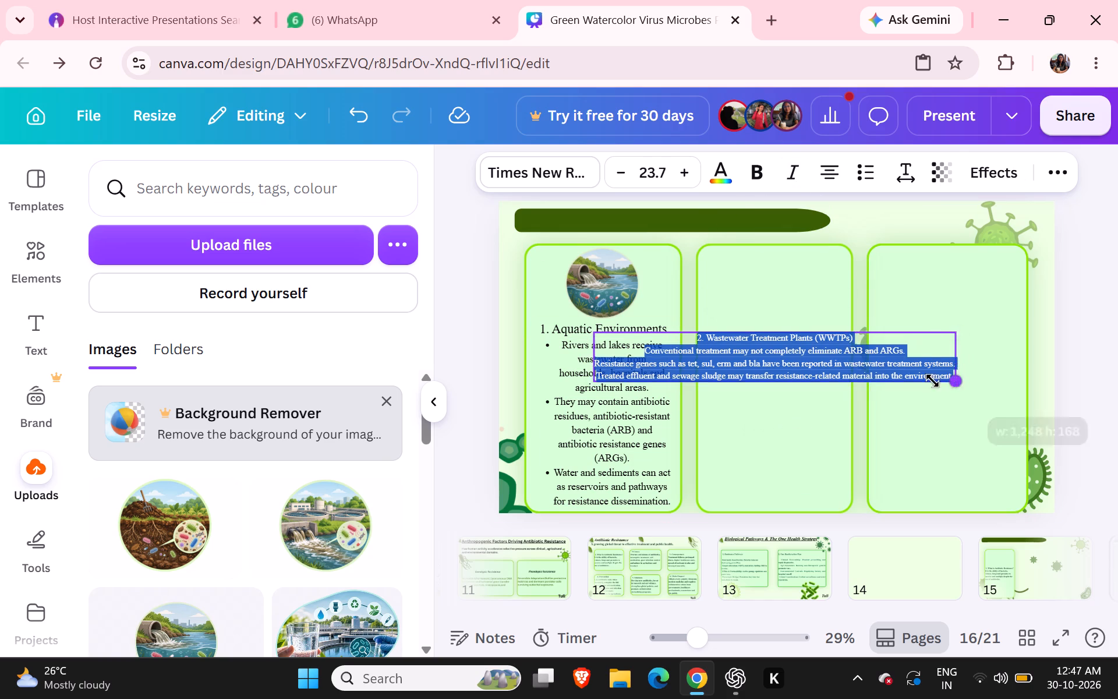
pyautogui.moveTo(932, 380); pyautogui.dragTo(920, 380)
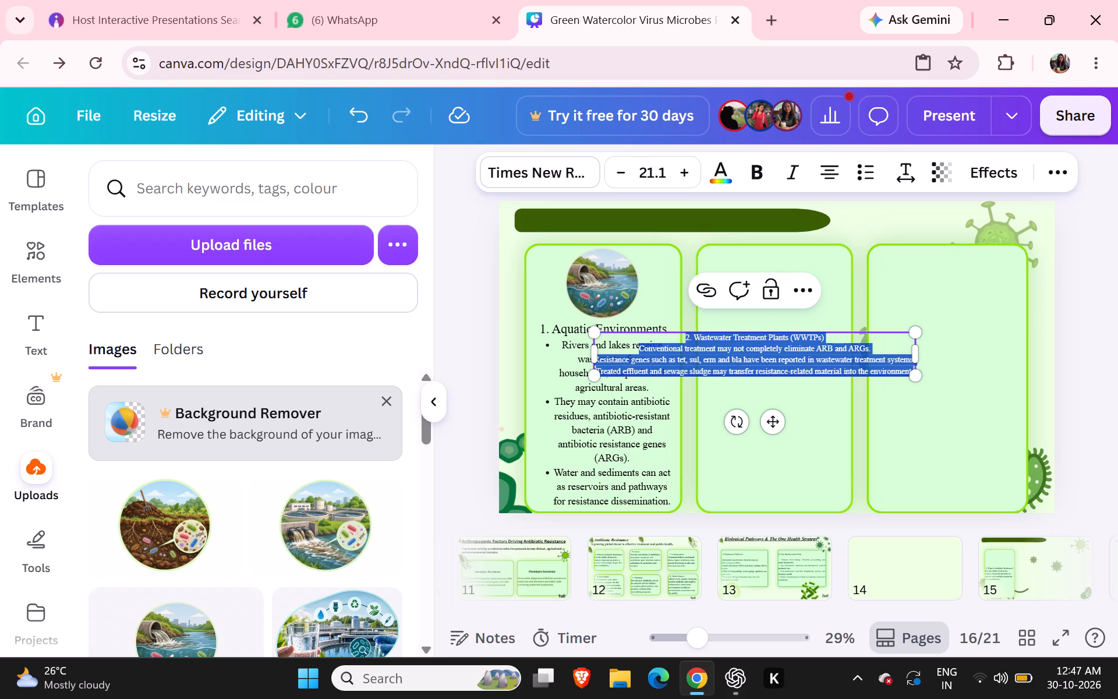
pyautogui.moveTo(919, 350); pyautogui.dragTo(797, 343)
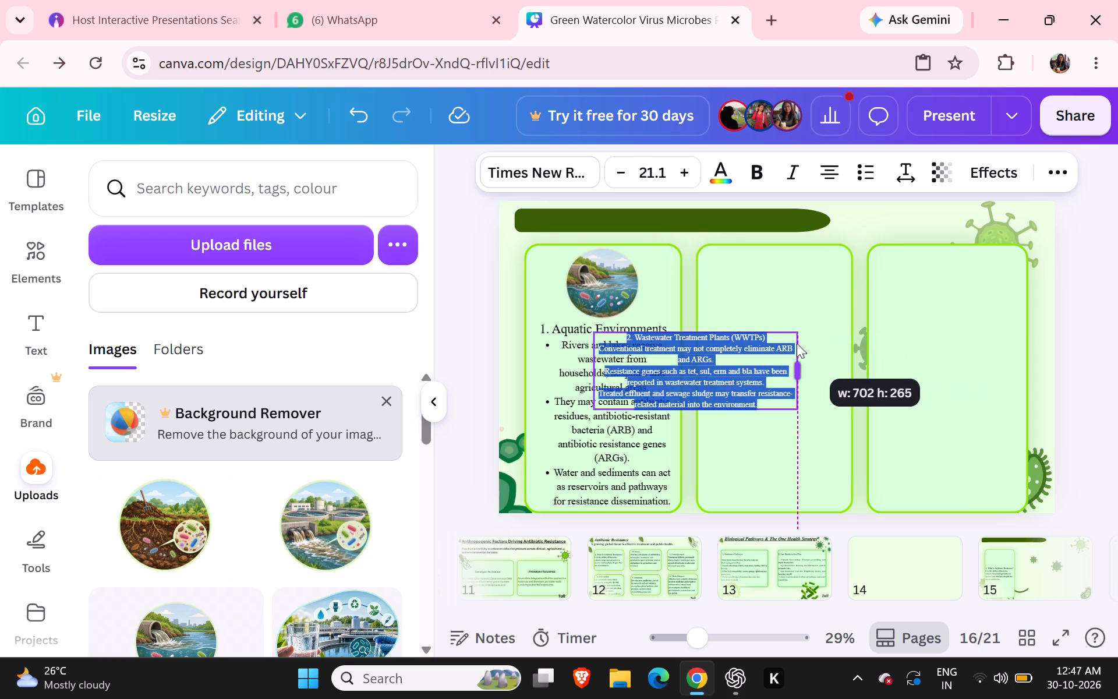
pyautogui.moveTo(797, 343); pyautogui.dragTo(721, 356)
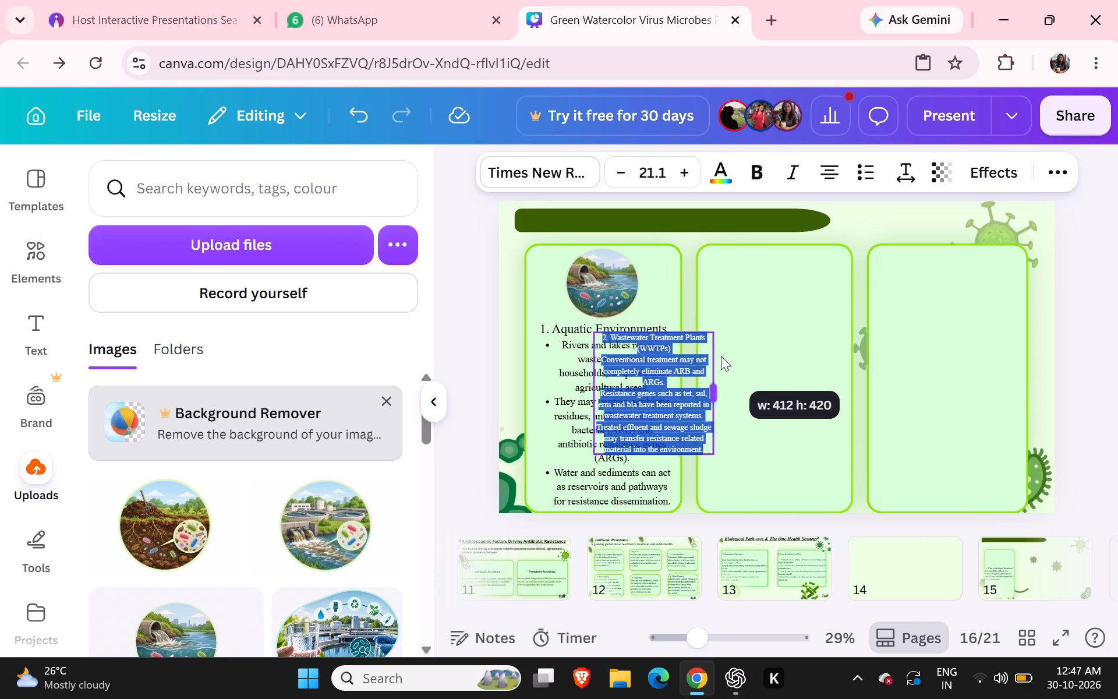
pyautogui.moveTo(721, 356); pyautogui.dragTo(721, 356)
# Move the wastewater text box into the lower part of the middle panel and scale its text to about size 21.7.
pyautogui.moveTo(660, 397); pyautogui.dragTo(767, 402)
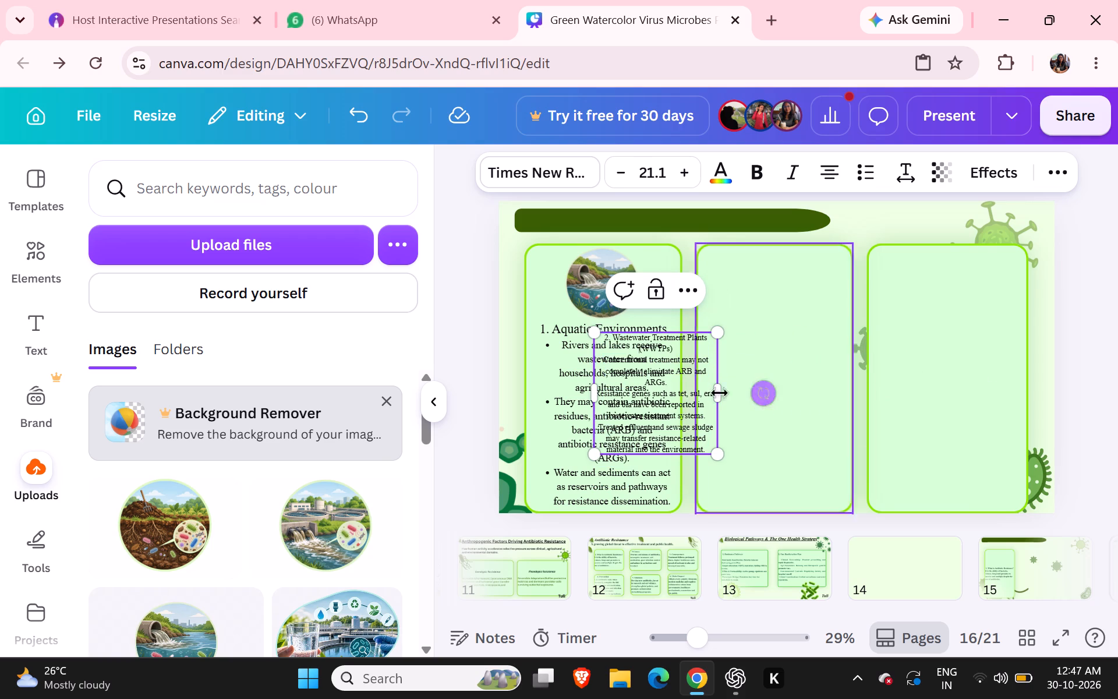
pyautogui.moveTo(660, 395); pyautogui.dragTo(699, 391)
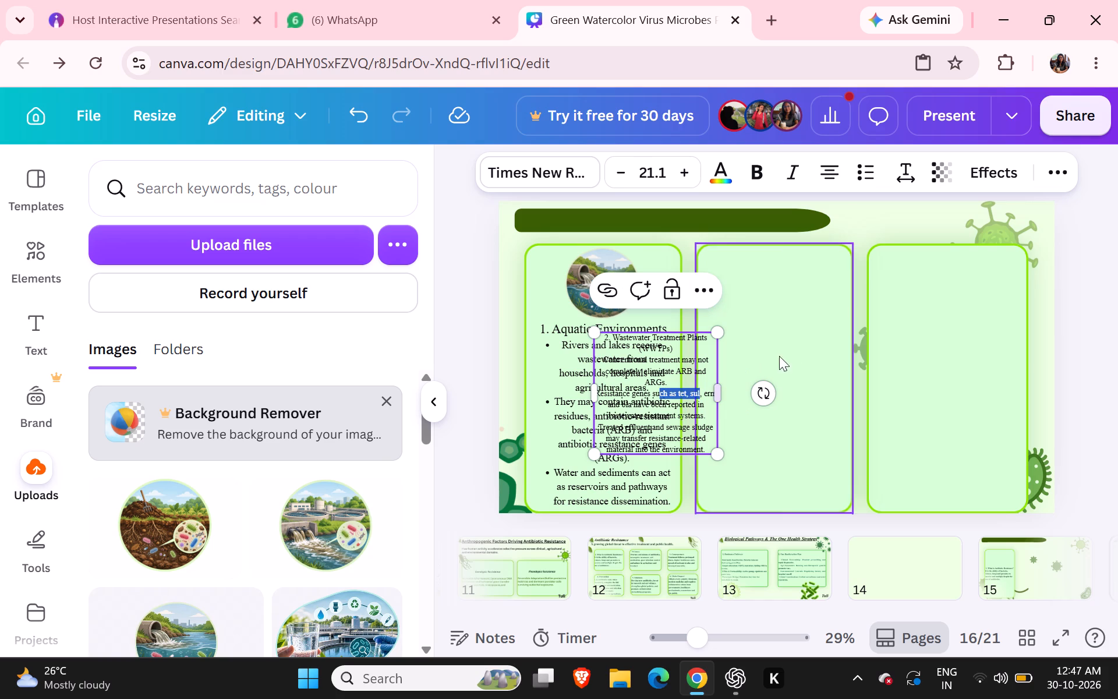
pyautogui.click(789, 349)
pyautogui.click(661, 361)
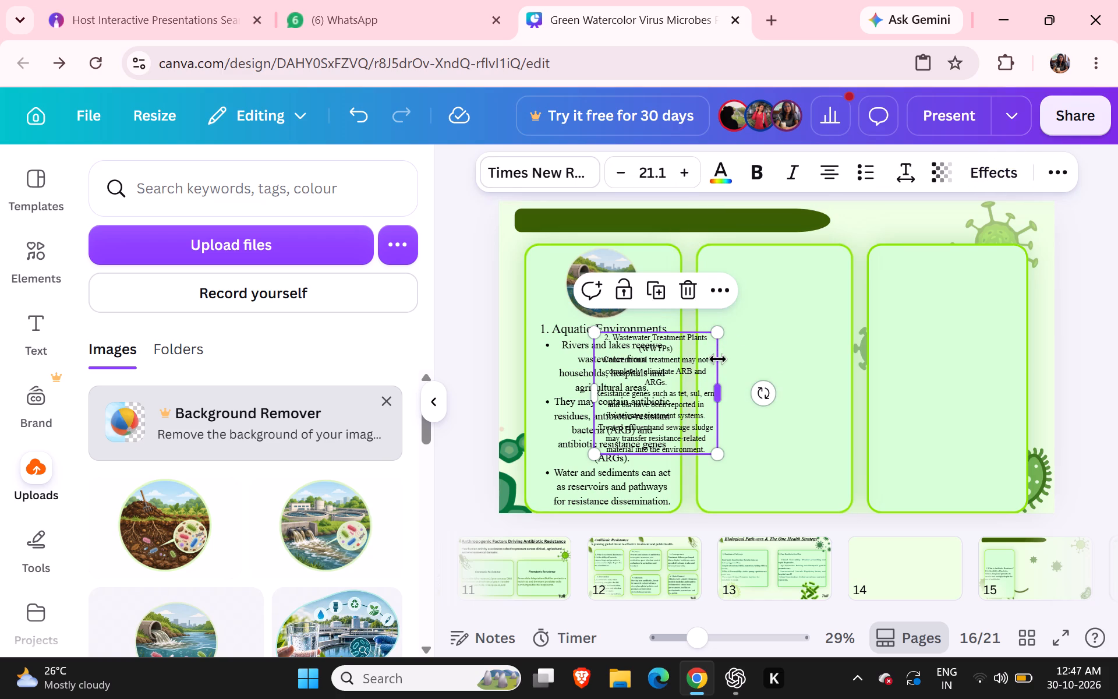
pyautogui.moveTo(699, 371); pyautogui.dragTo(805, 379)
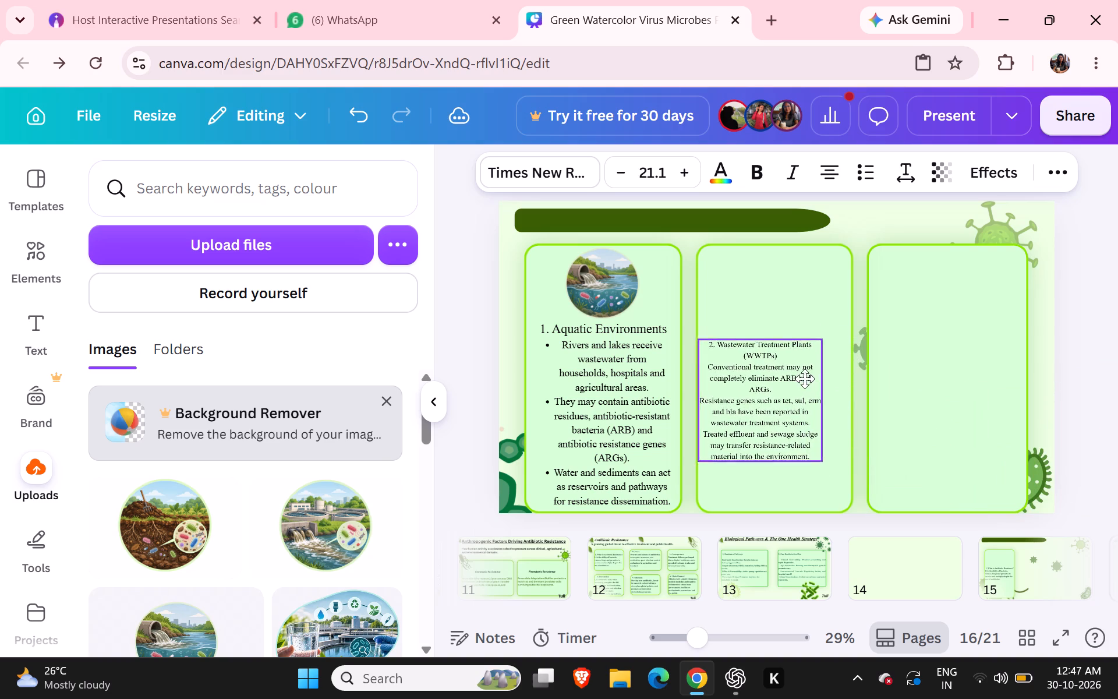
pyautogui.moveTo(805, 379); pyautogui.dragTo(813, 361)
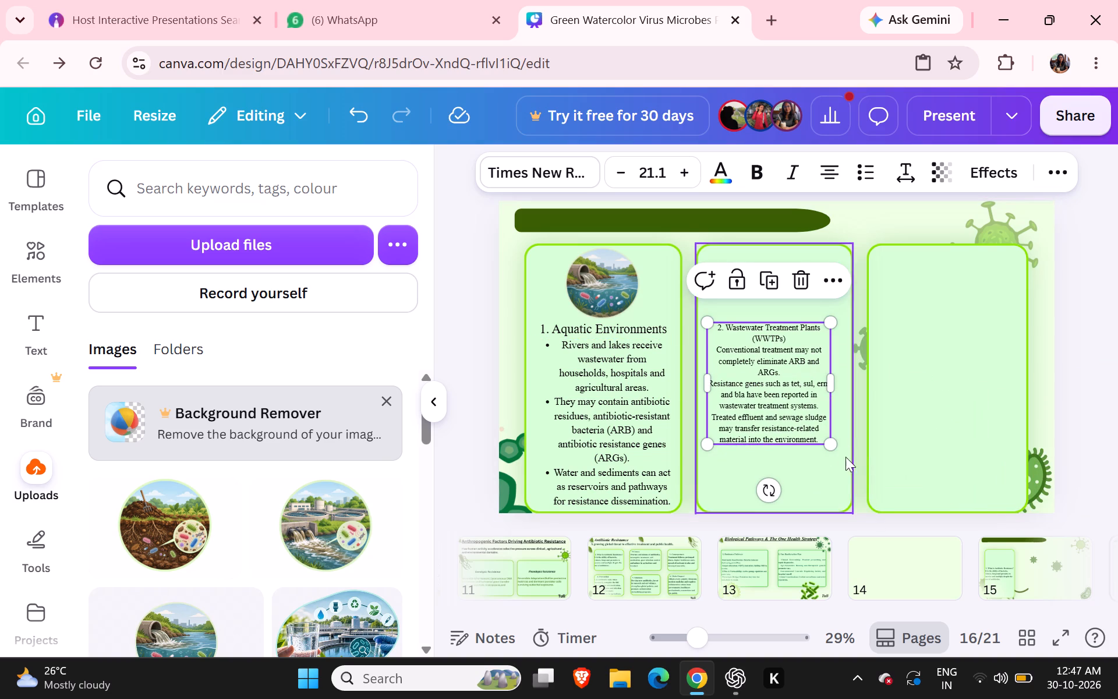
pyautogui.moveTo(825, 438); pyautogui.dragTo(829, 453)
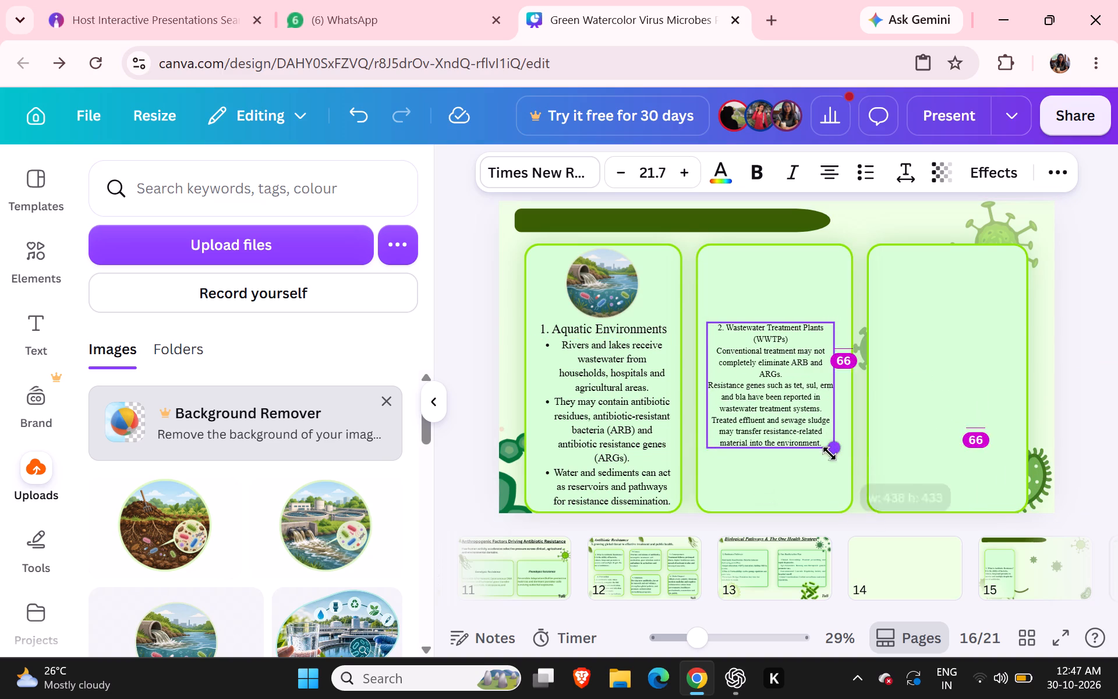
pyautogui.moveTo(829, 453); pyautogui.dragTo(829, 454)
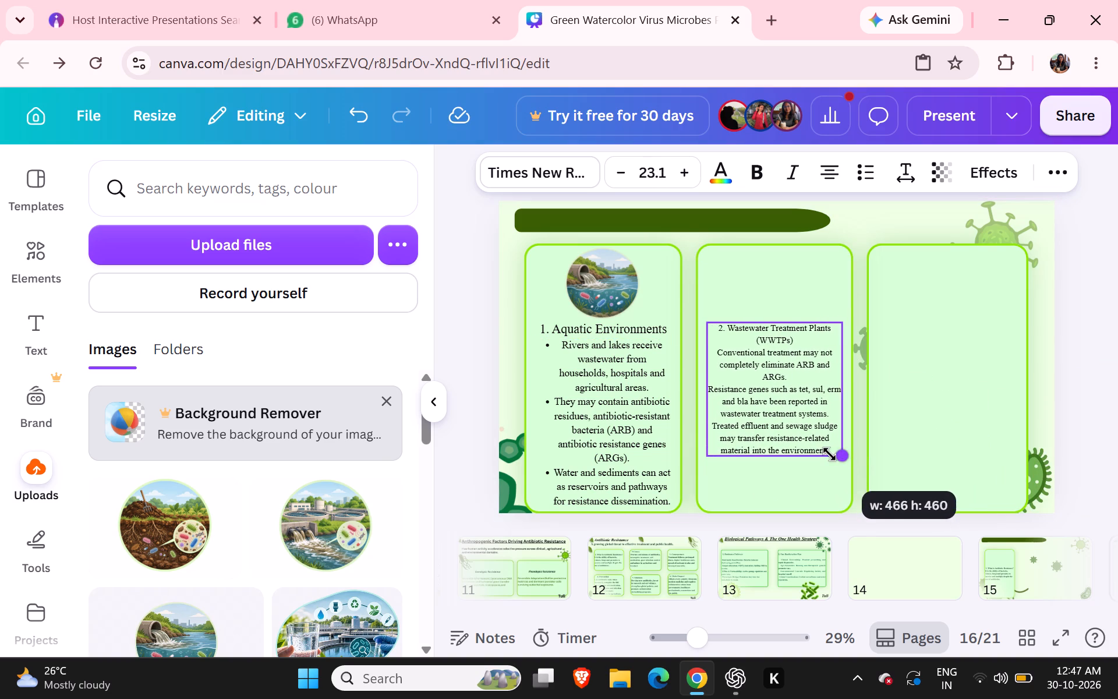
pyautogui.moveTo(829, 454); pyautogui.dragTo(823, 443)
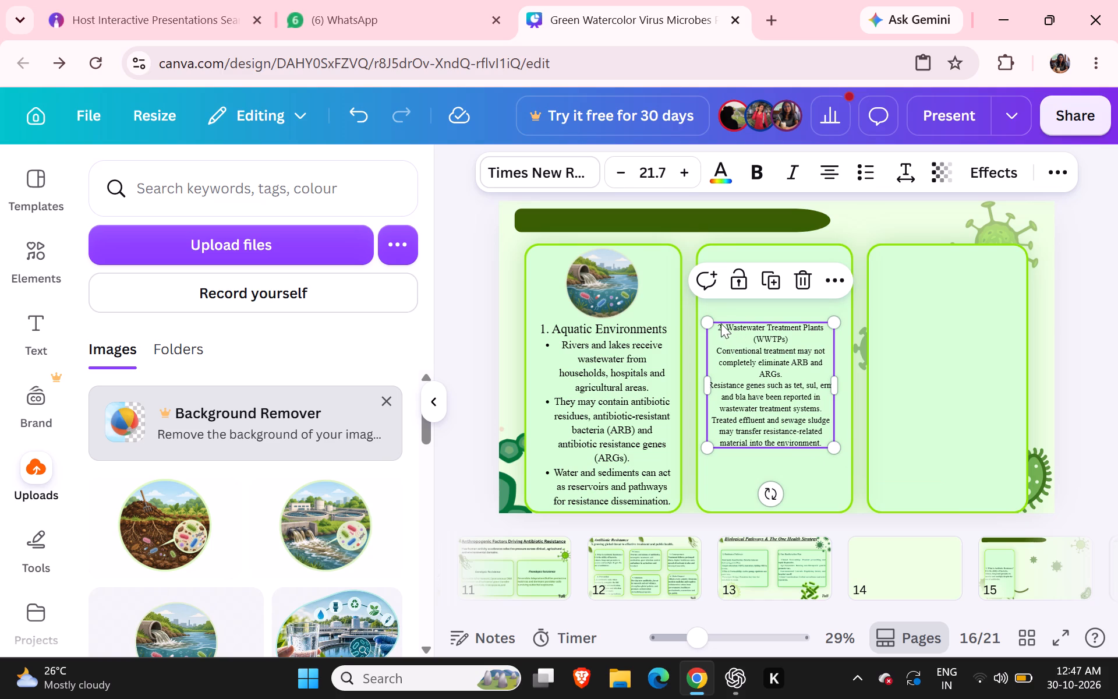
# Increase the "2. Wastewater Treatment Plants (WWTPs)" heading's font size to 24.7.
pyautogui.click(719, 327)
pyautogui.moveTo(719, 327); pyautogui.dragTo(750, 345)
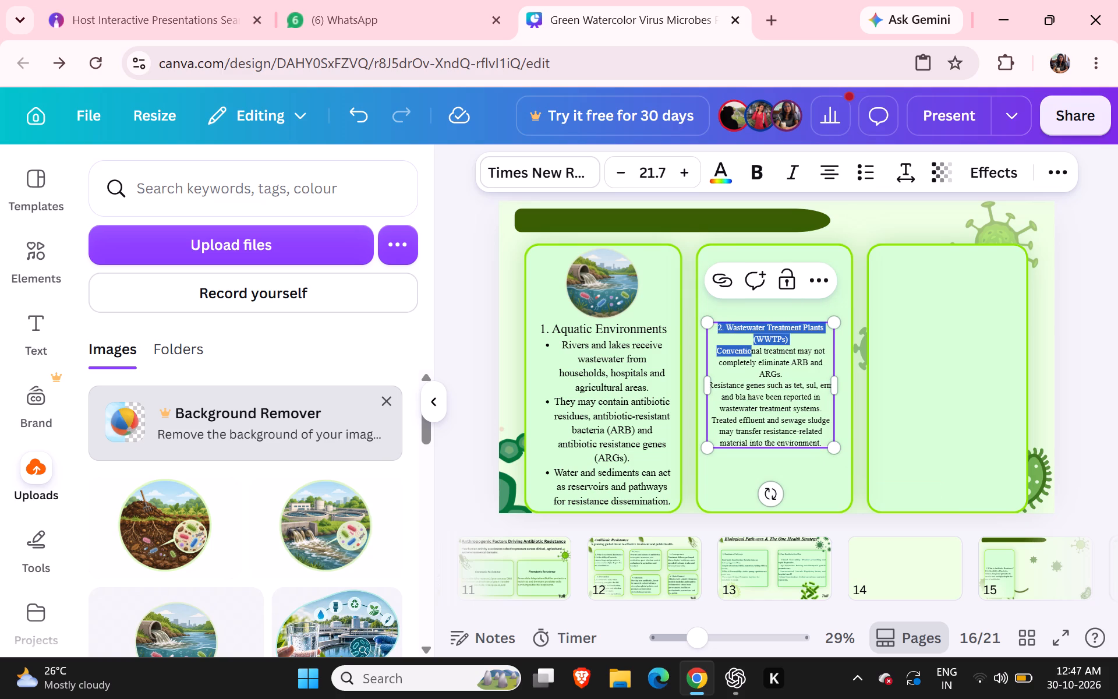
pyautogui.moveTo(750, 345); pyautogui.dragTo(691, 346)
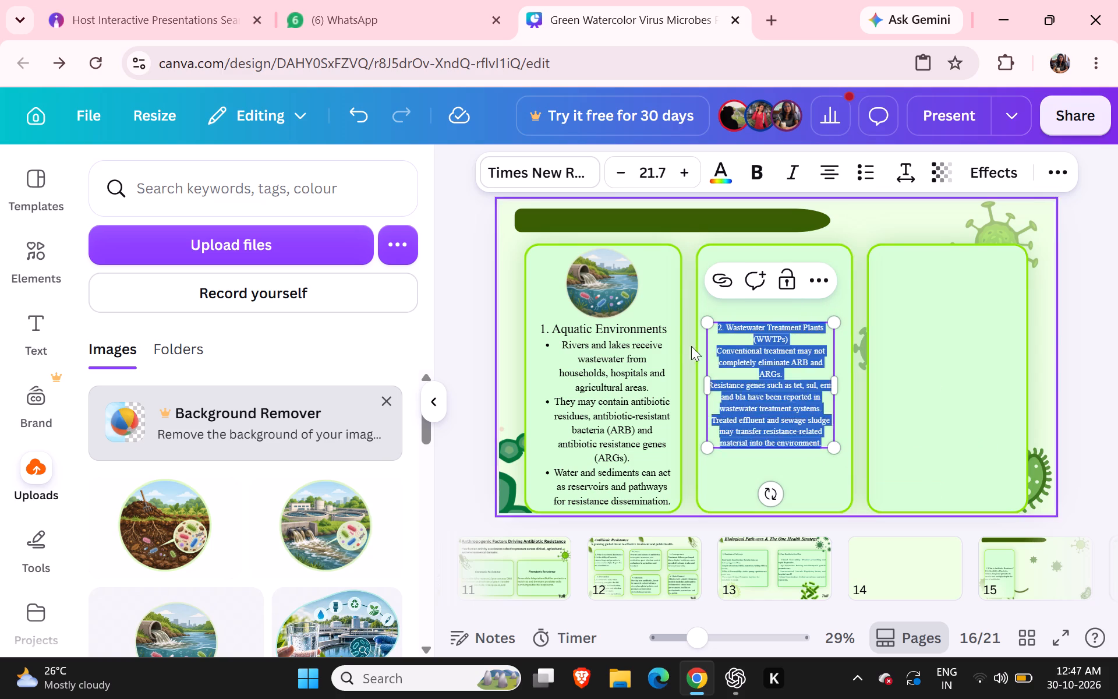
pyautogui.moveTo(691, 346); pyautogui.dragTo(806, 343)
pyautogui.click(690, 171)
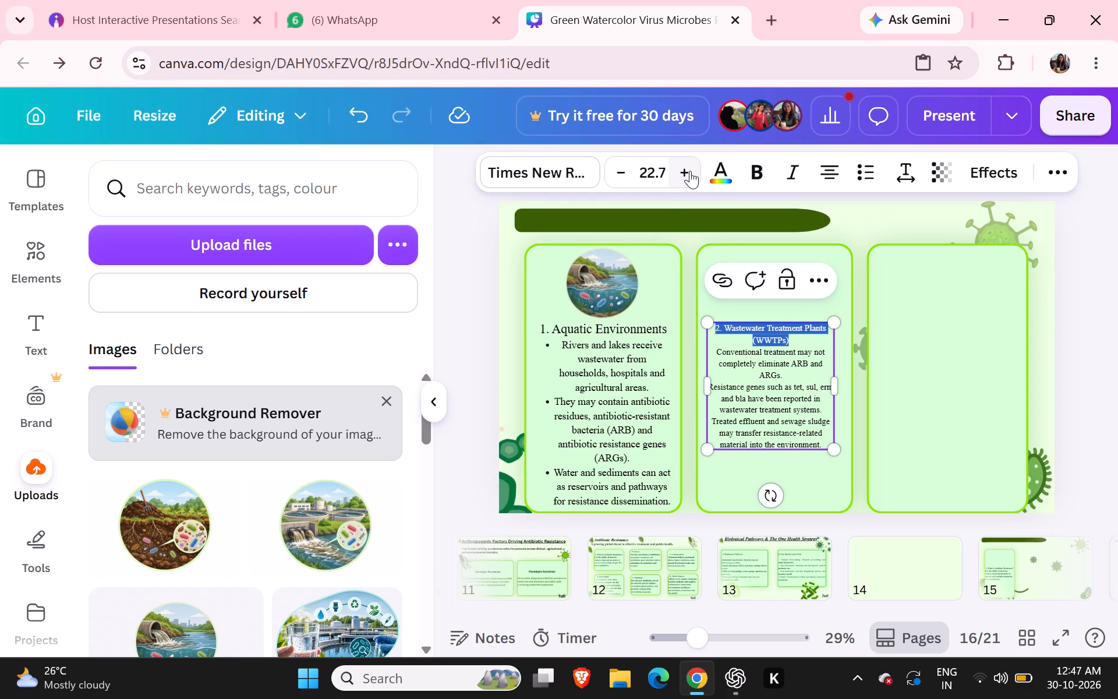
pyautogui.click(690, 171)
pyautogui.click(690, 171)
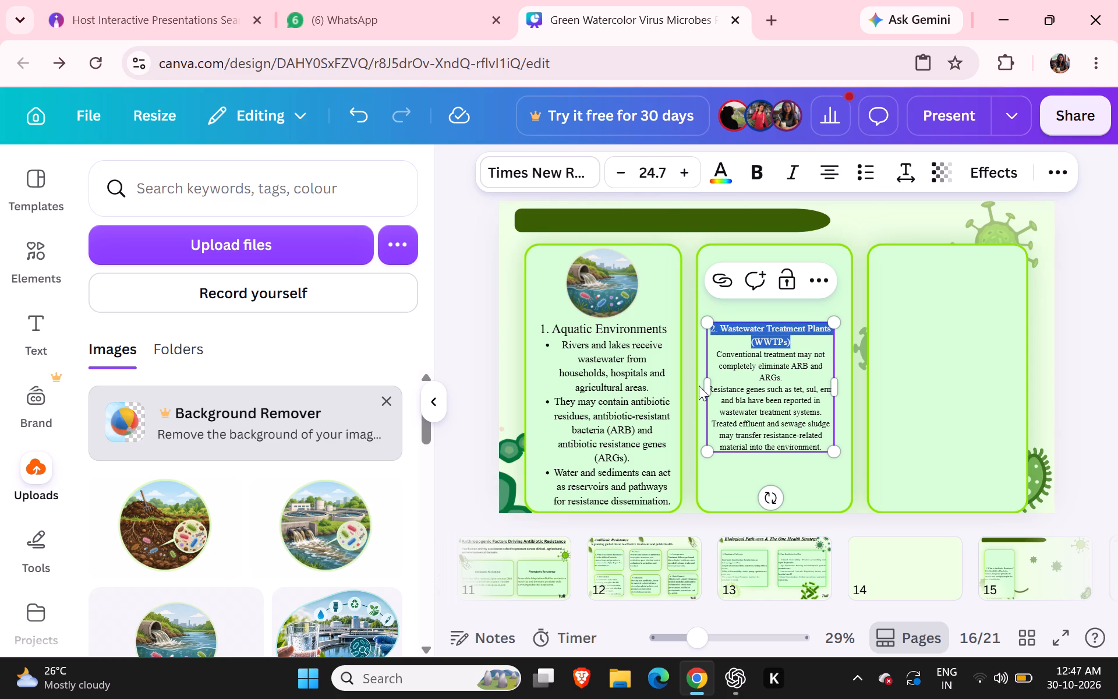
# Check the font size of the "1. Aquatic Environments" heading and its bullets in the first panel.
pyautogui.click(658, 327)
pyautogui.doubleClick(657, 325)
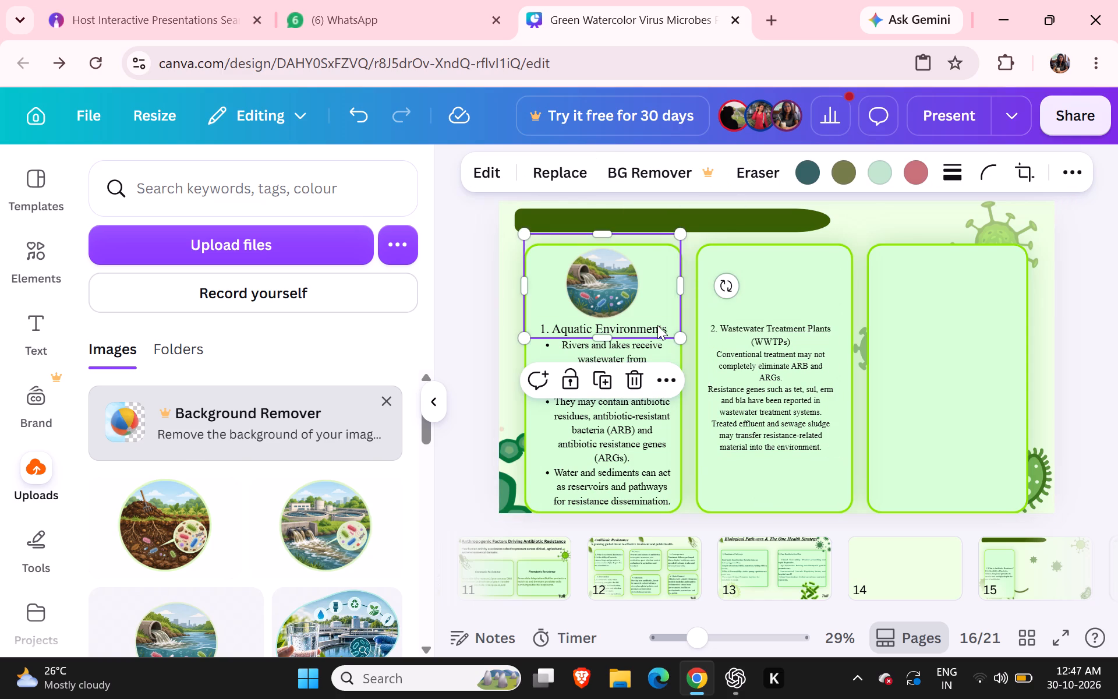
pyautogui.click(614, 407)
pyautogui.click(784, 356)
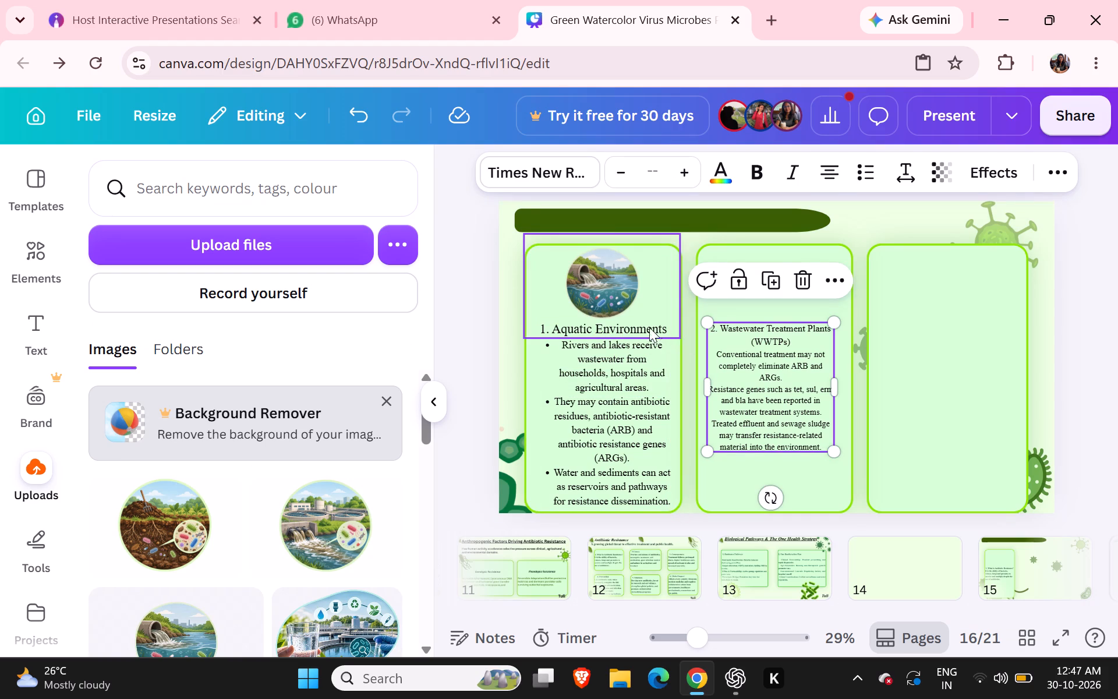
pyautogui.doubleClick(643, 326)
pyautogui.click(612, 408)
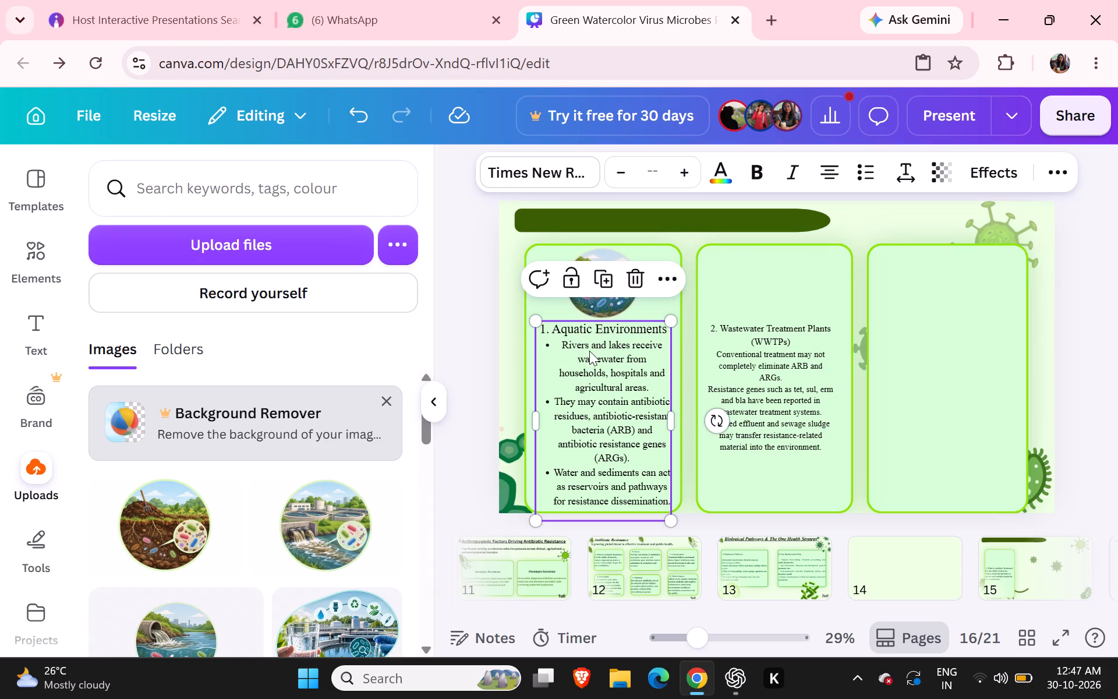
pyautogui.doubleClick(575, 328)
pyautogui.click(618, 423)
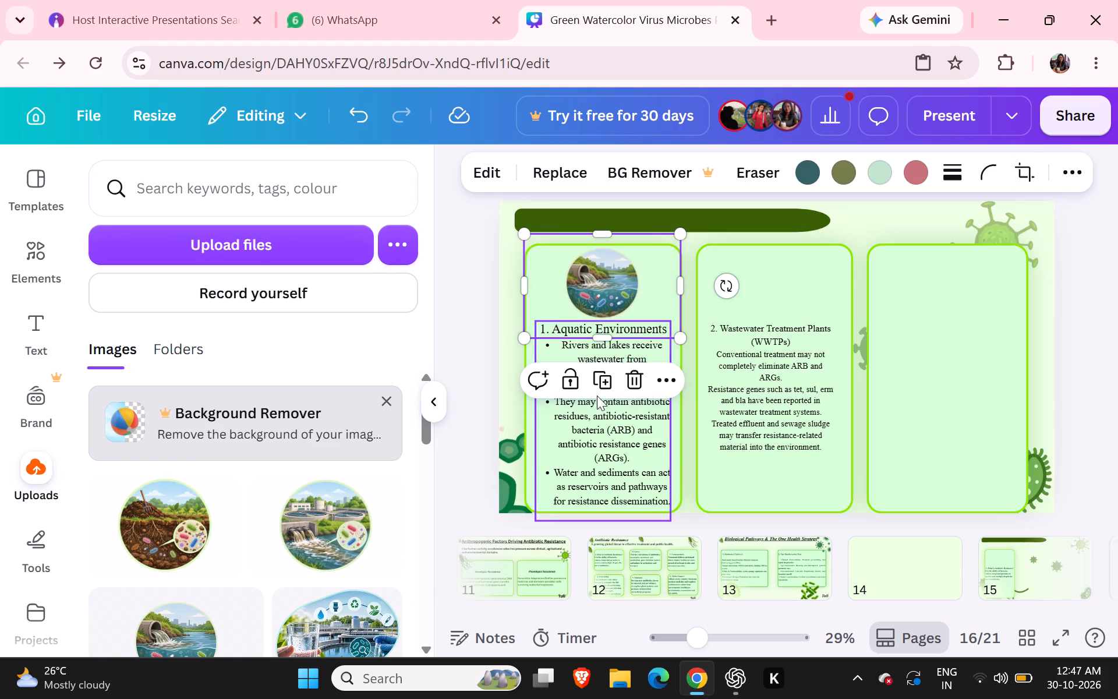
pyautogui.doubleClick(589, 429)
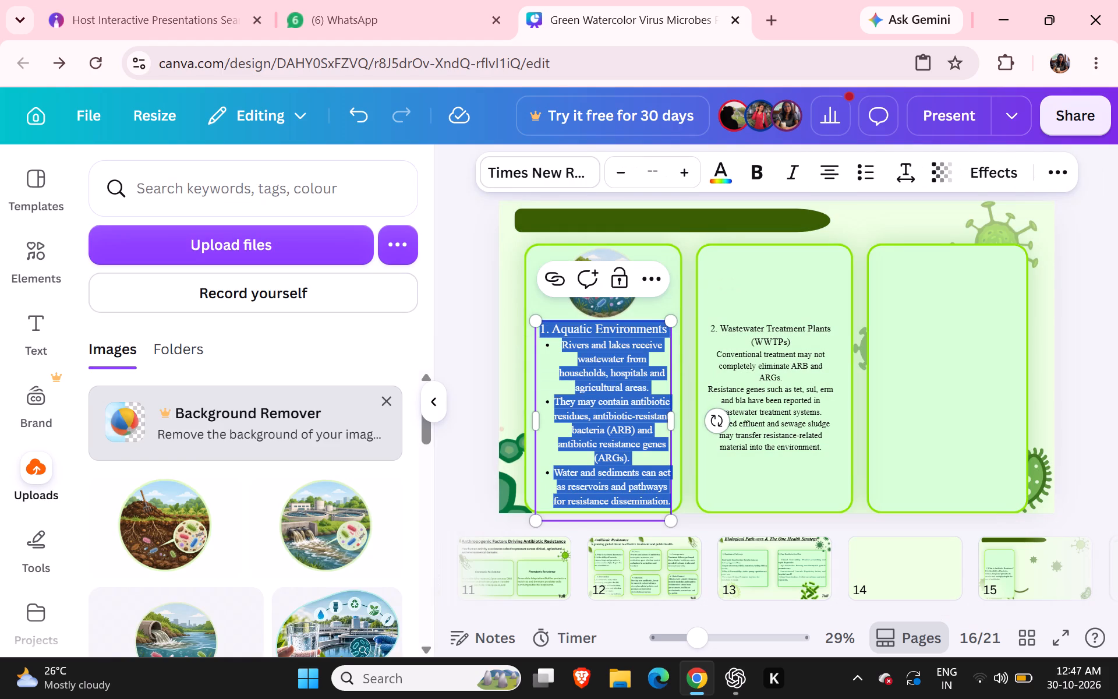
pyautogui.click(657, 167)
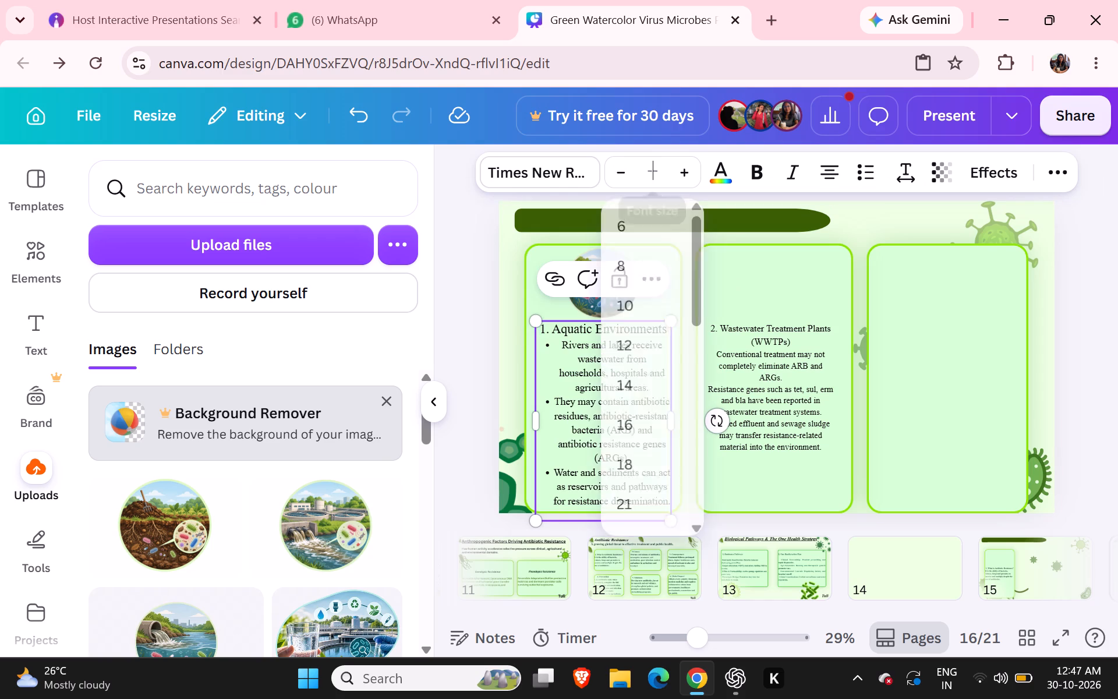
pyautogui.click(771, 259)
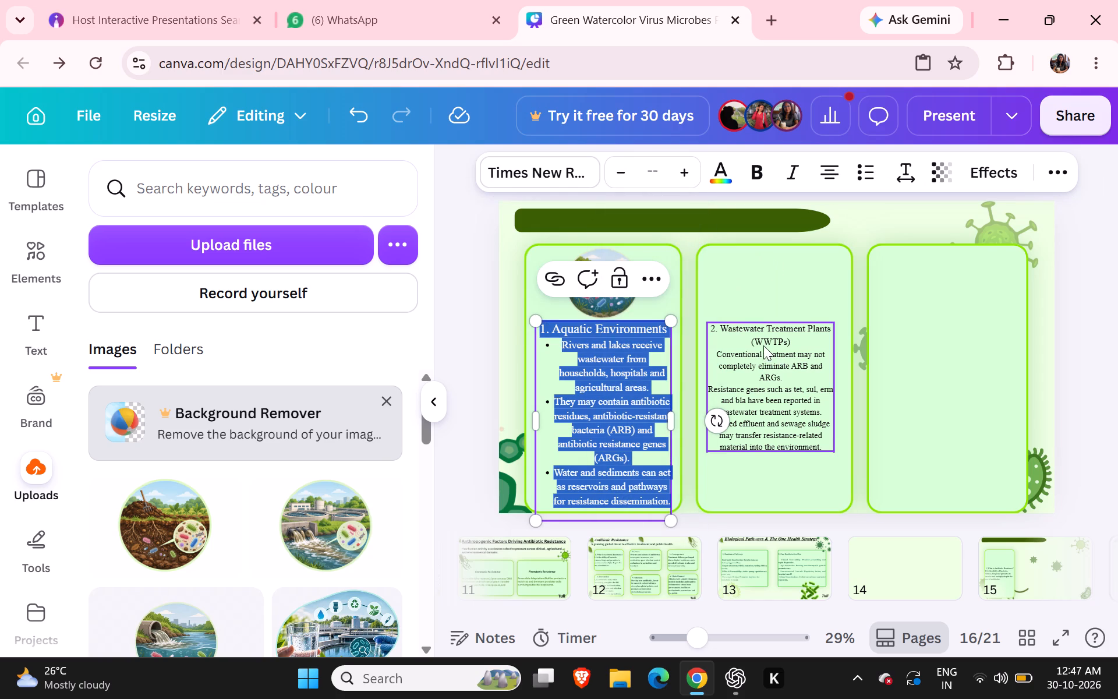
# Enlarge all the wastewater text in the middle panel by 5, to 29.7 for the heading and 26.7 for the body.
pyautogui.doubleClick(712, 324)
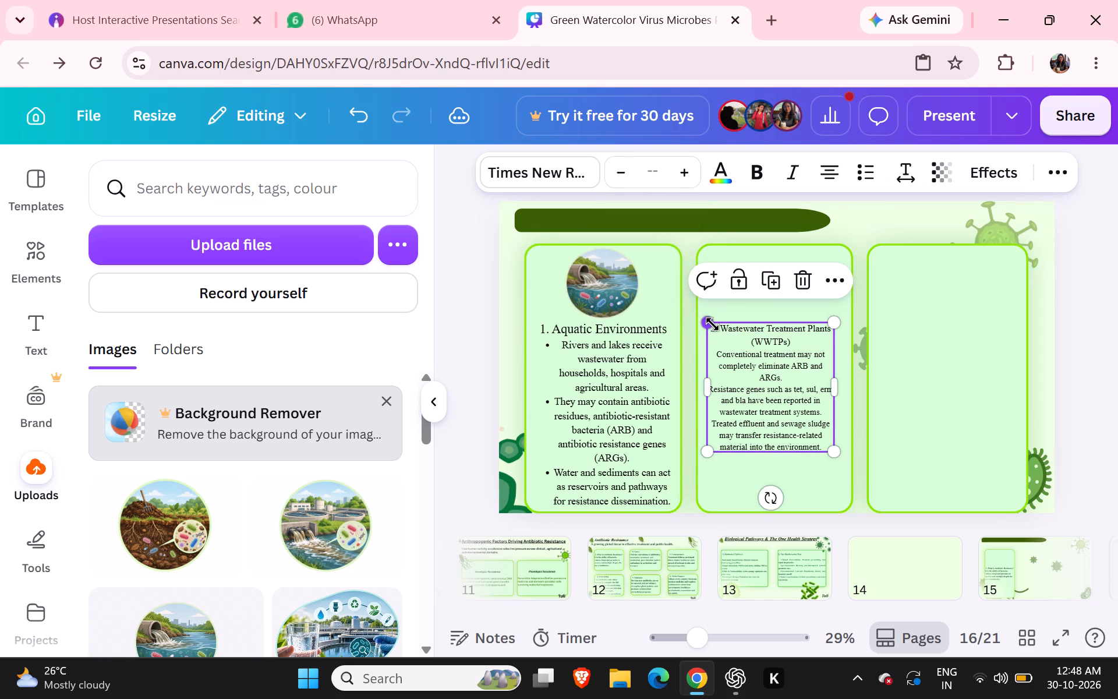
pyautogui.click(755, 377)
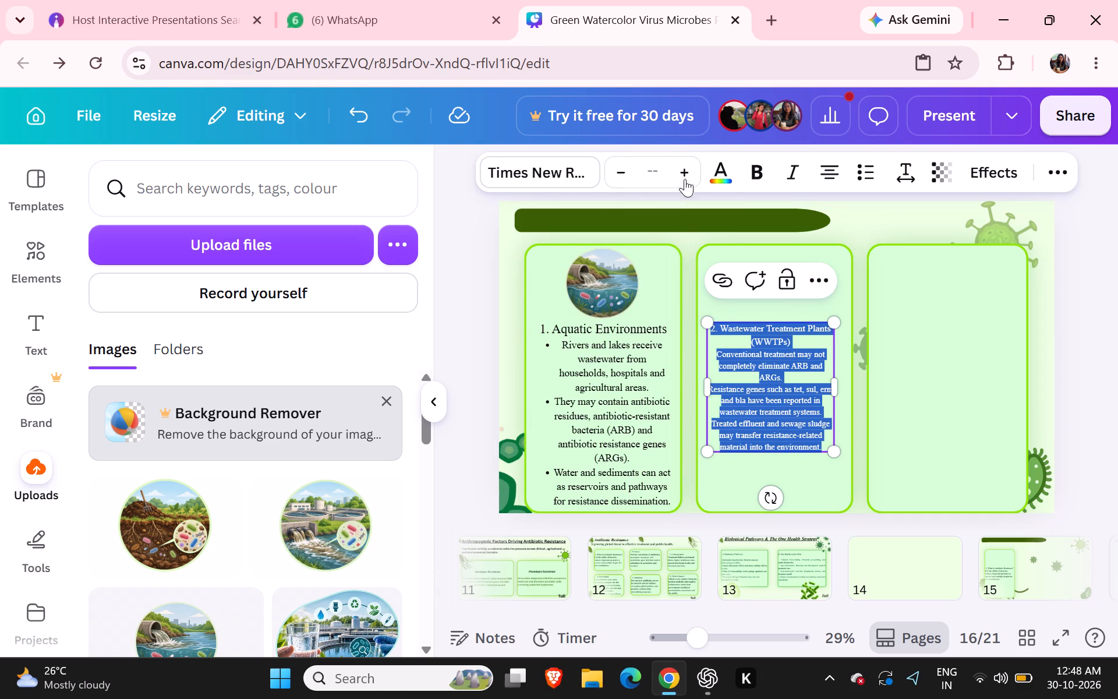
pyautogui.click(685, 174)
pyautogui.doubleClick(685, 174)
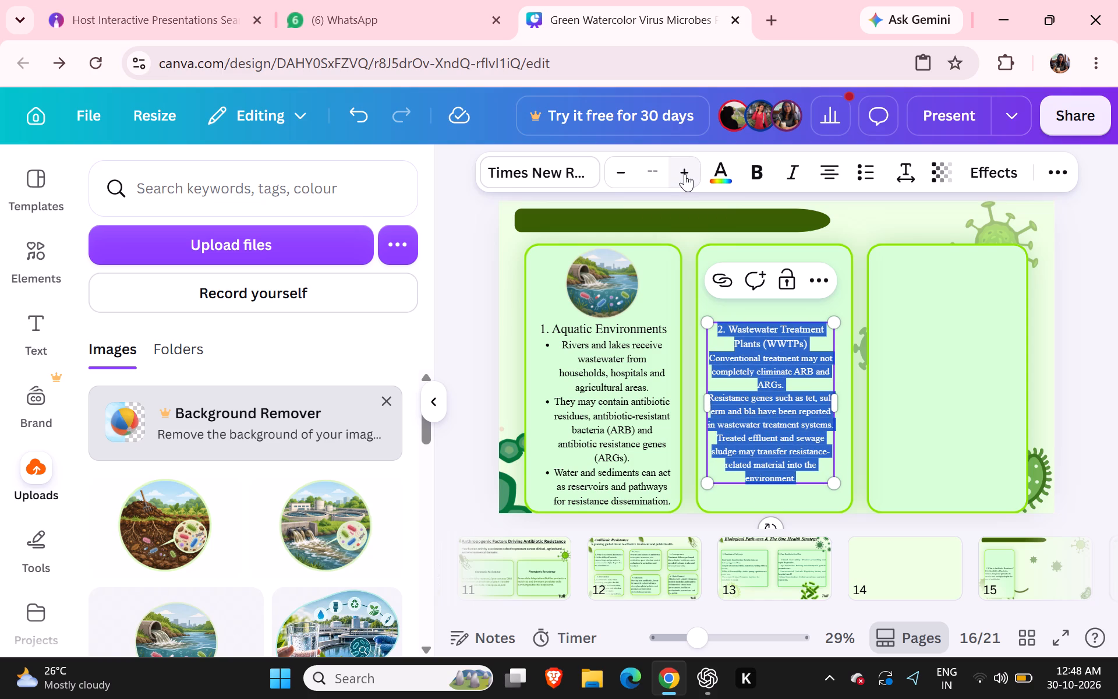
pyautogui.click(685, 174)
pyautogui.click(685, 174)
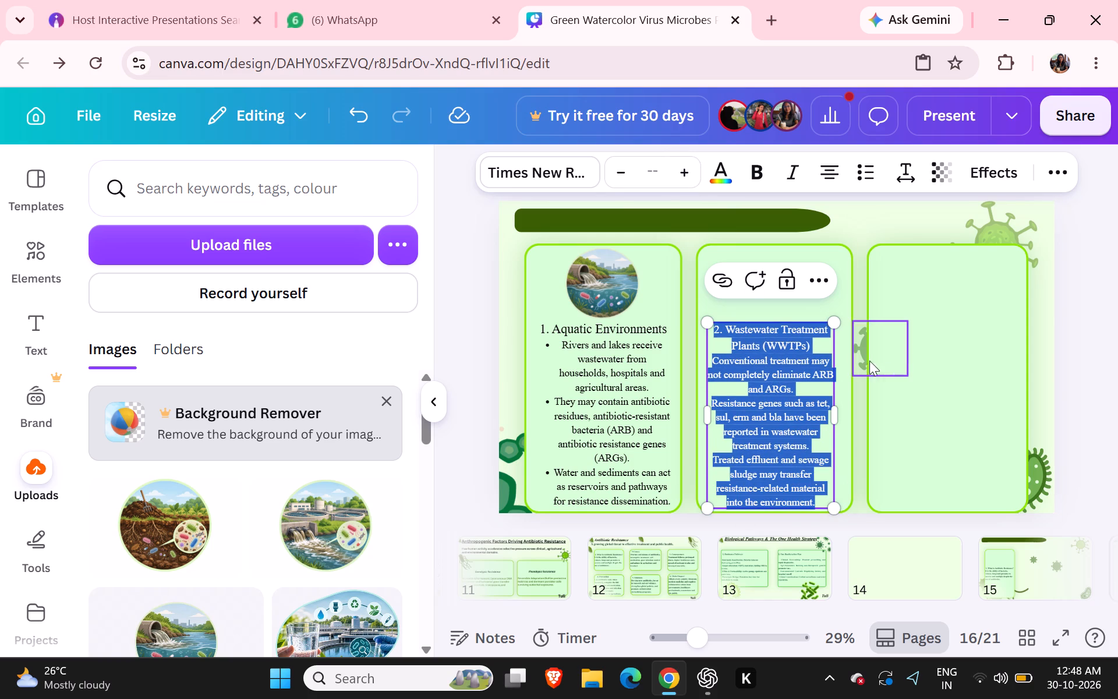
pyautogui.click(898, 352)
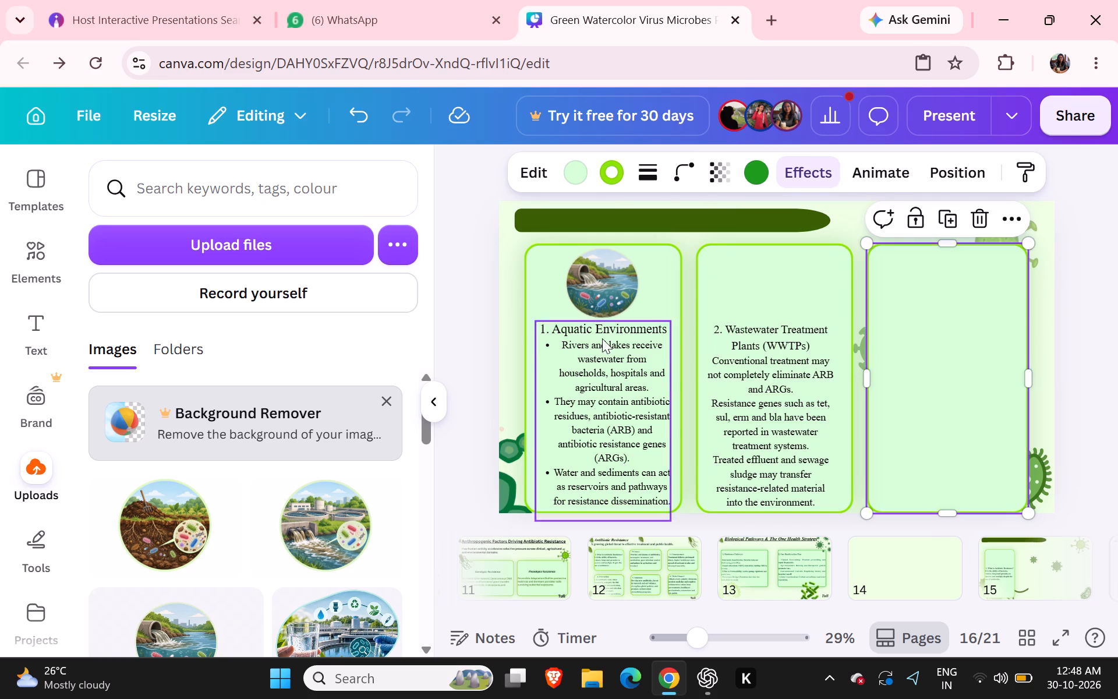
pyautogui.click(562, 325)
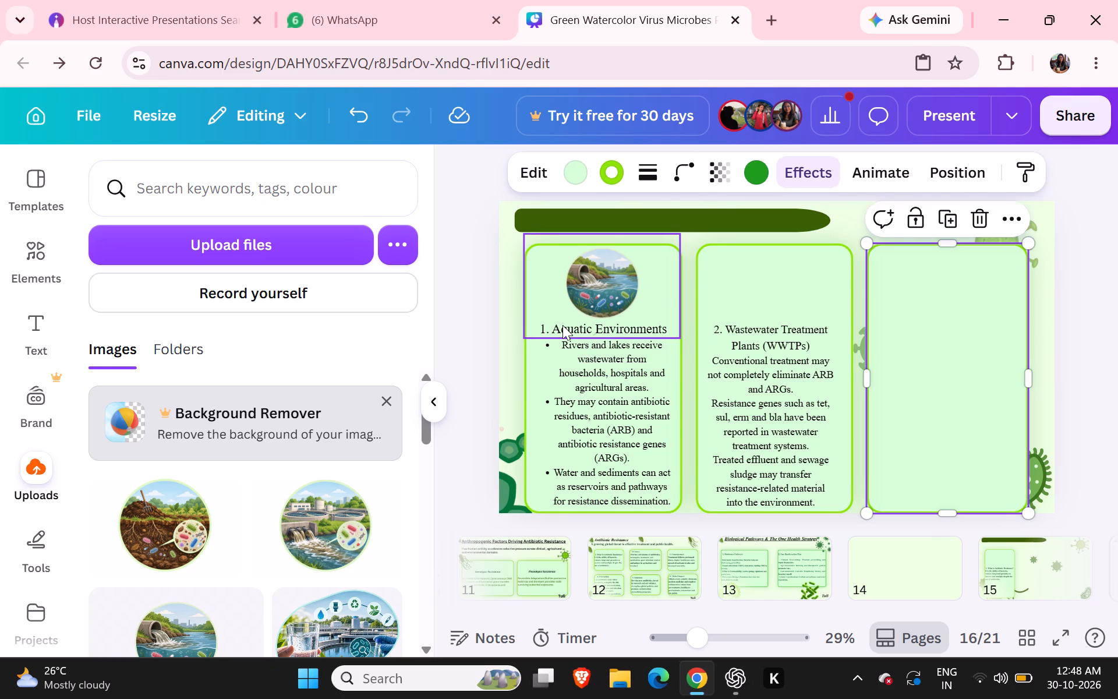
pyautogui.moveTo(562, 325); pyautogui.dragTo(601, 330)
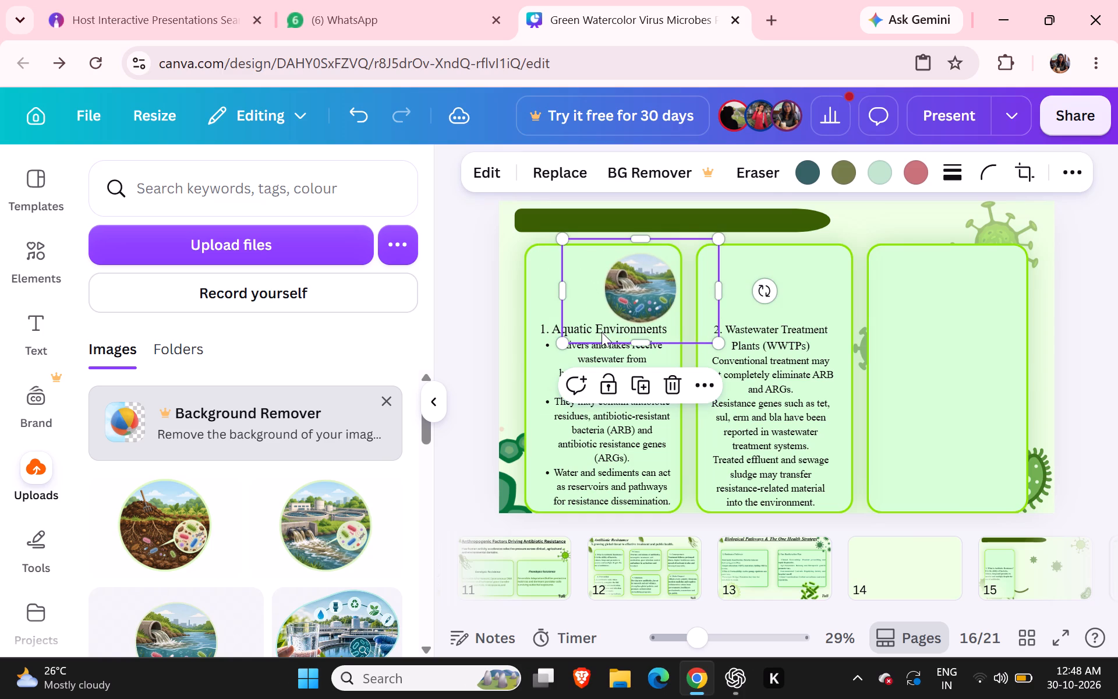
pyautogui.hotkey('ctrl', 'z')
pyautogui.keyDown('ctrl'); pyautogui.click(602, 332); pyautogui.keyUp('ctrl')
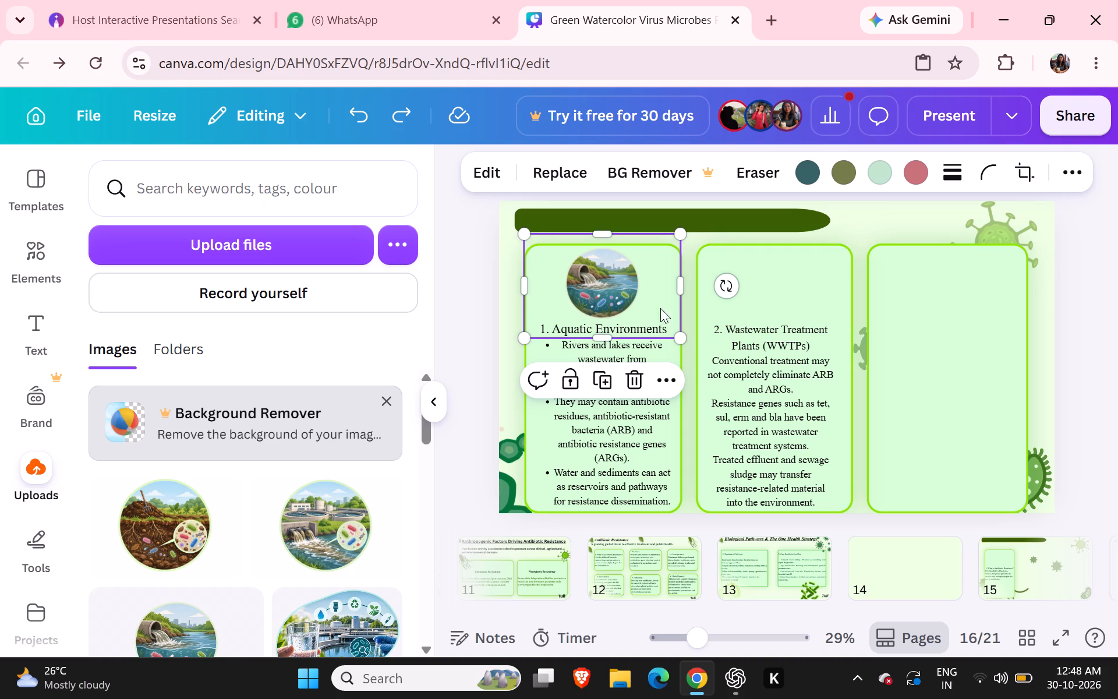
# Increase the "Wastewater Treatment Plants (WWTPs)" heading text to font size 31.7.
pyautogui.doubleClick(734, 324)
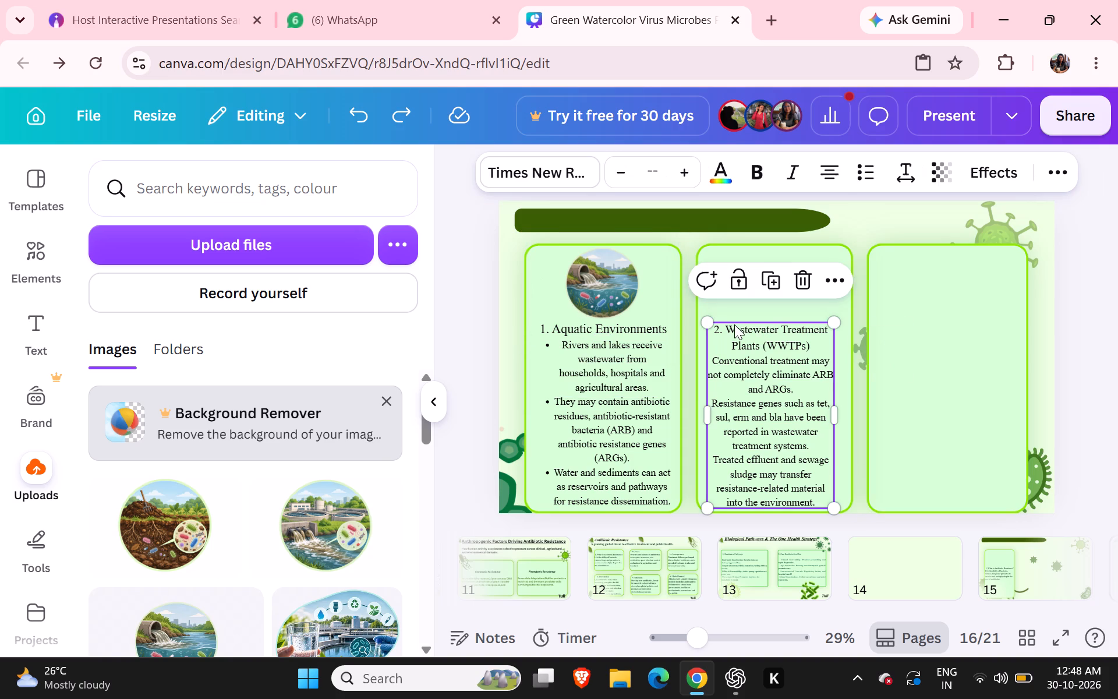
pyautogui.click(740, 333)
pyautogui.click(737, 329)
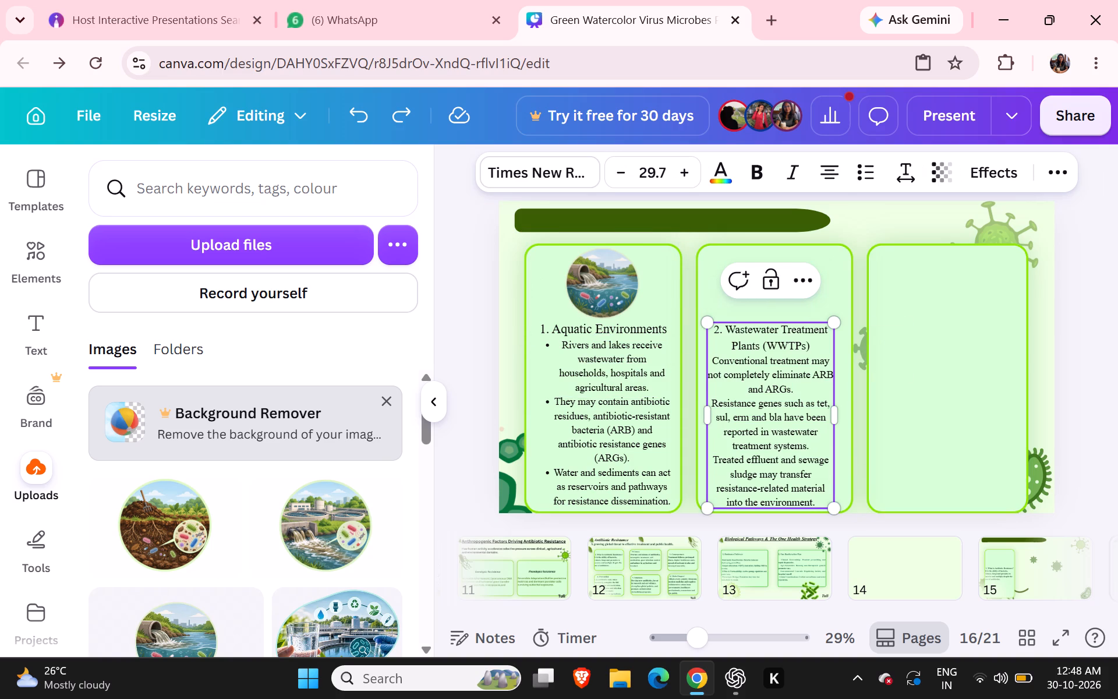
pyautogui.moveTo(737, 329); pyautogui.dragTo(799, 344)
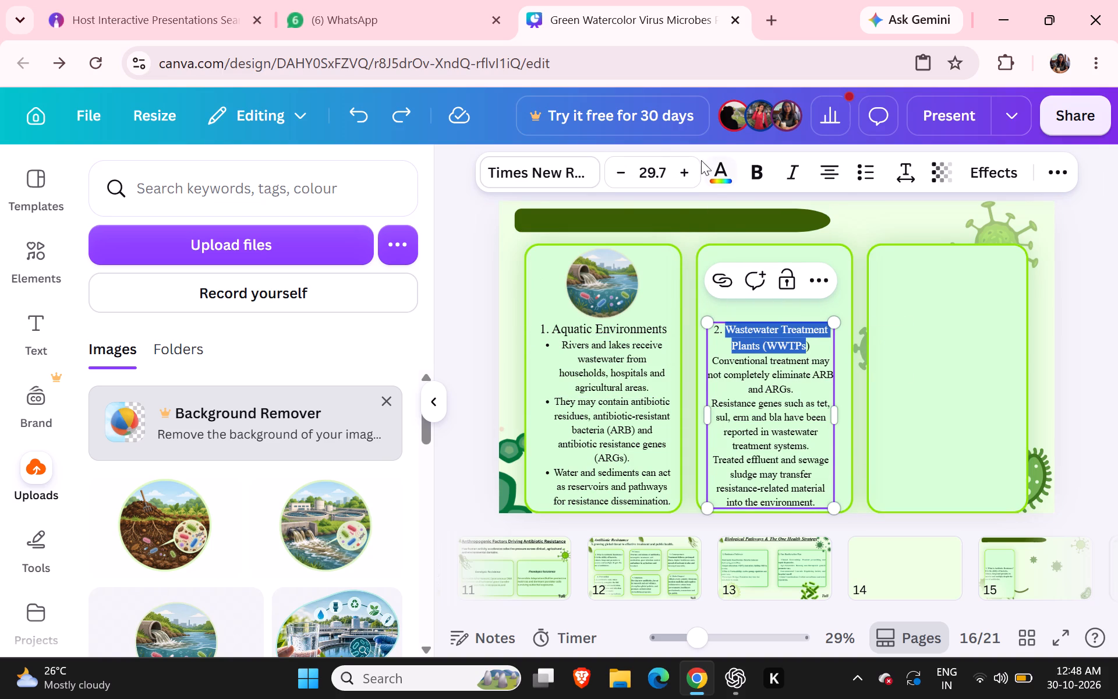
pyautogui.click(694, 167)
pyautogui.click(694, 167)
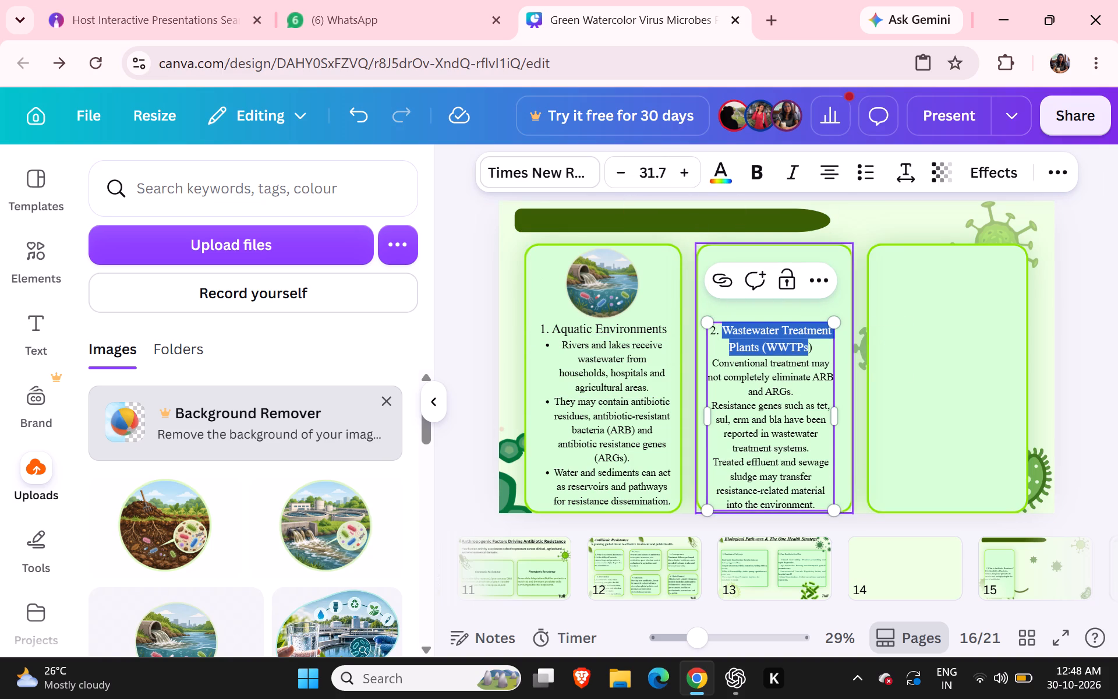
# Compare the font sizes of the wastewater text with the "1. Aquatic Environments" heading and bullets.
pyautogui.click(760, 412)
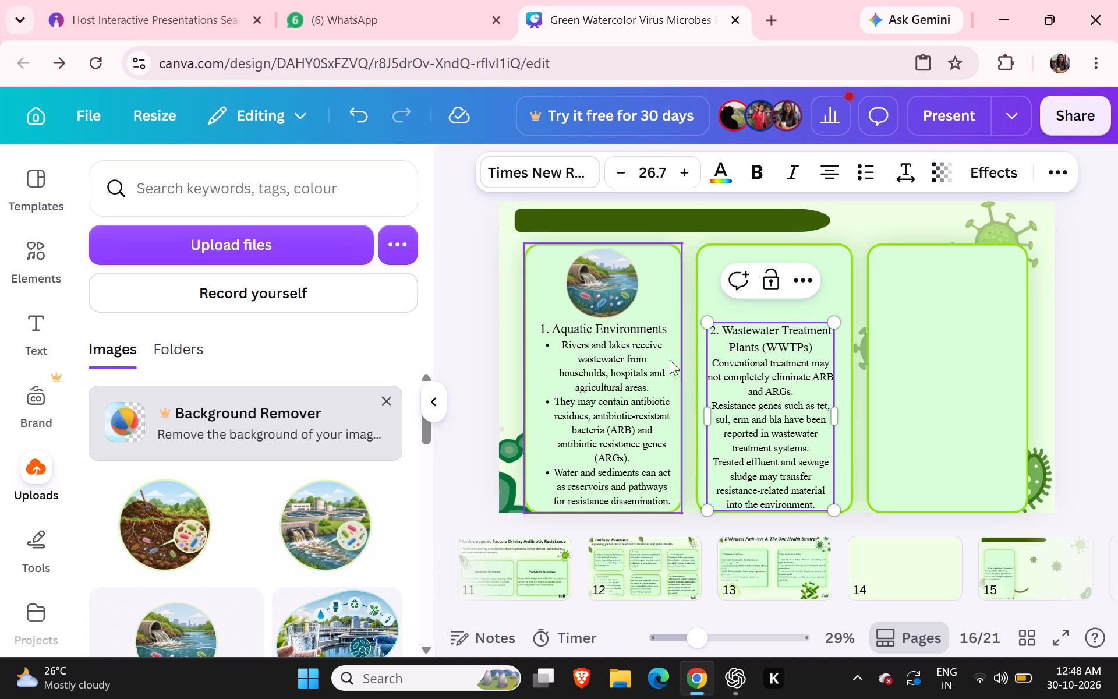
pyautogui.click(567, 351)
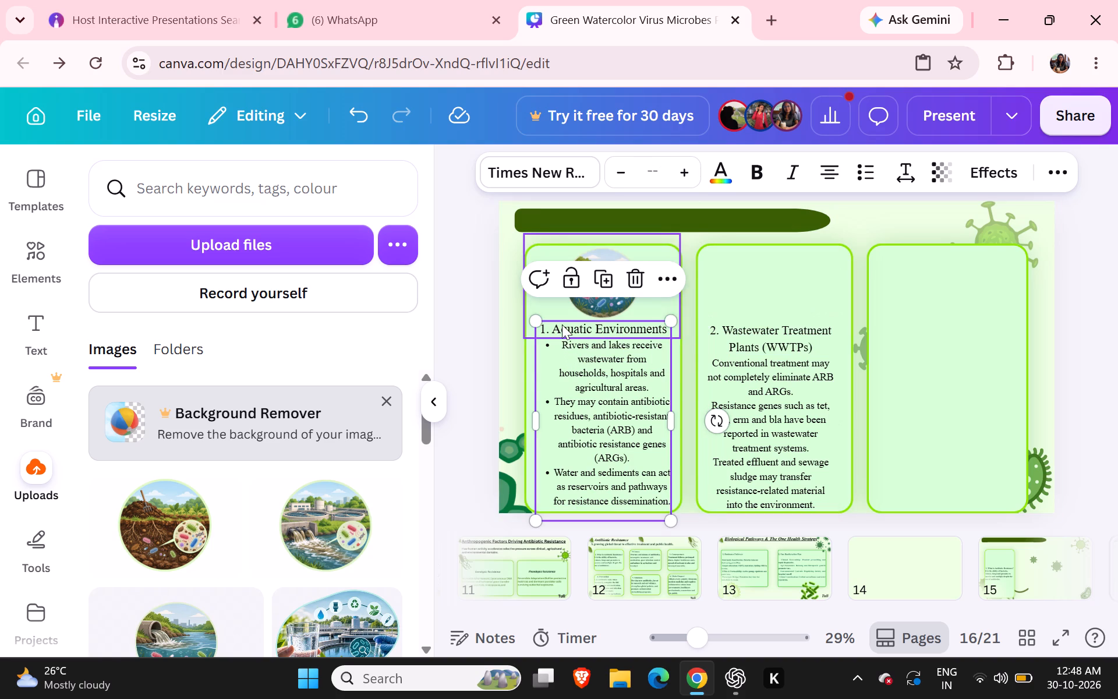
pyautogui.doubleClick(562, 324)
pyautogui.click(582, 414)
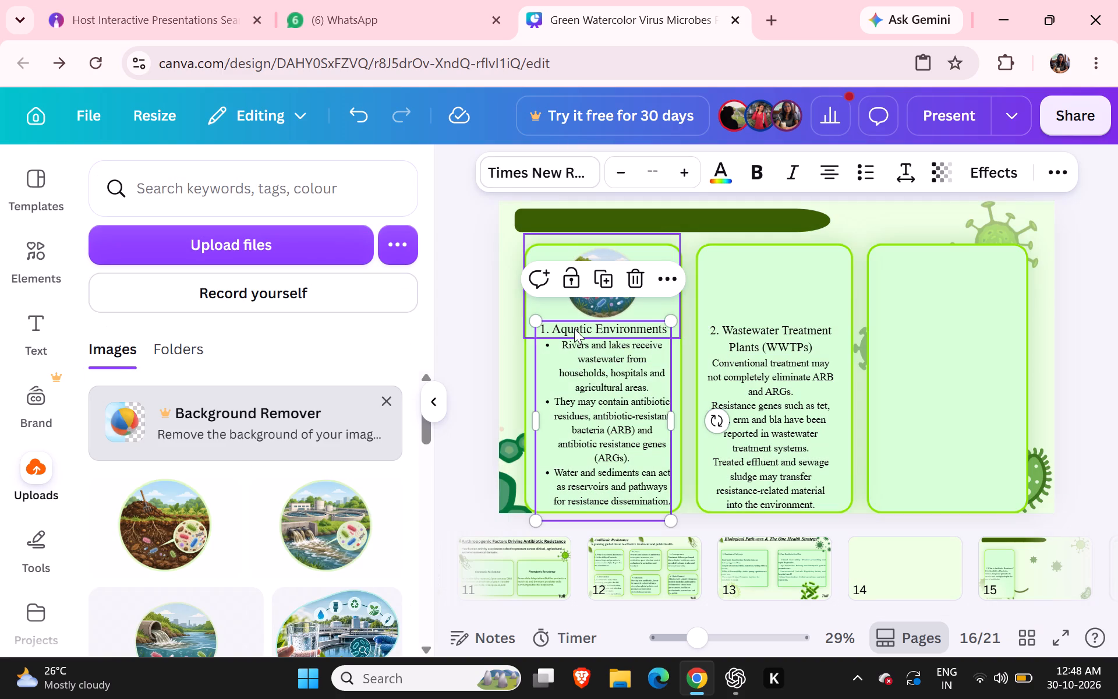
pyautogui.doubleClick(574, 329)
pyautogui.click(627, 465)
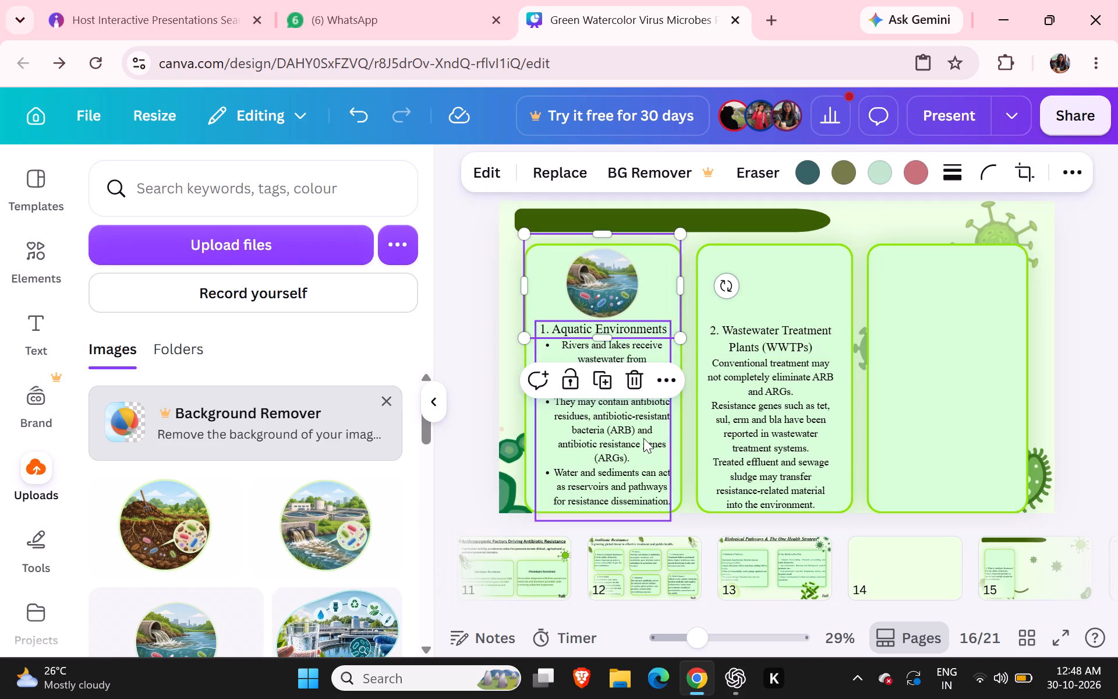
pyautogui.click(761, 439)
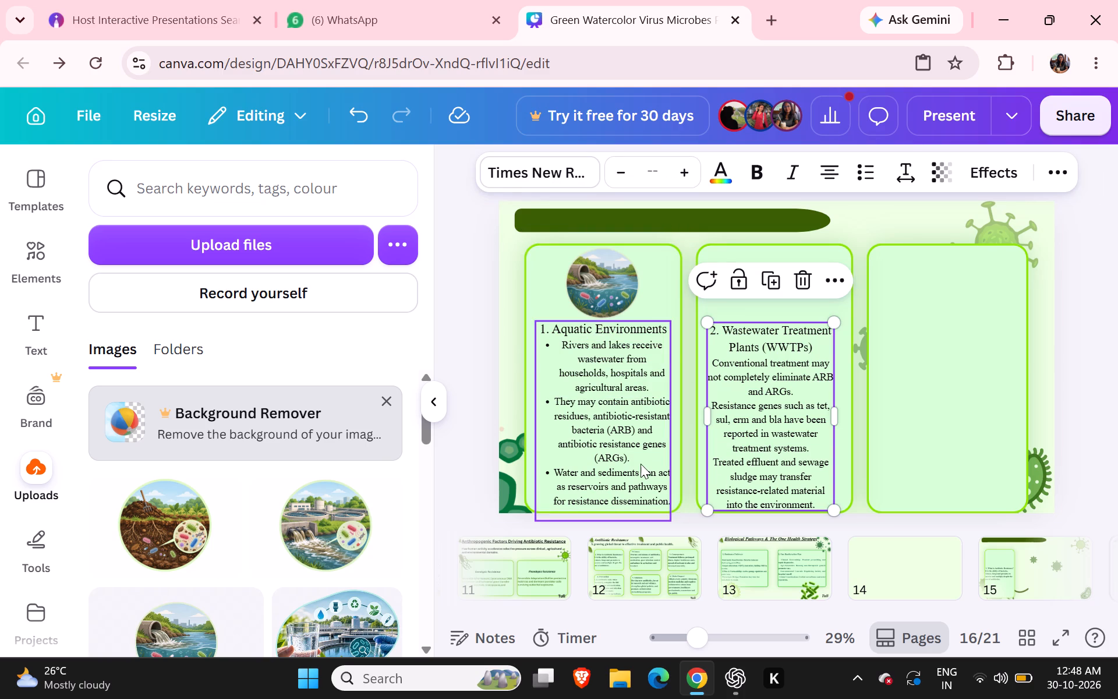
pyautogui.click(908, 404)
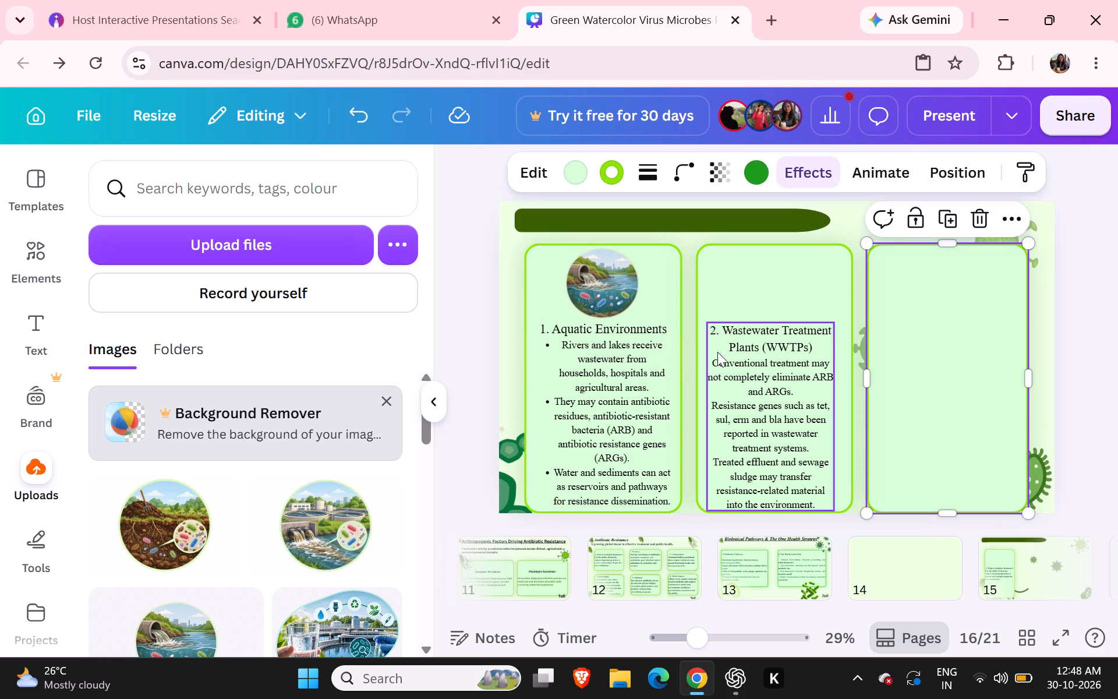
pyautogui.click(571, 322)
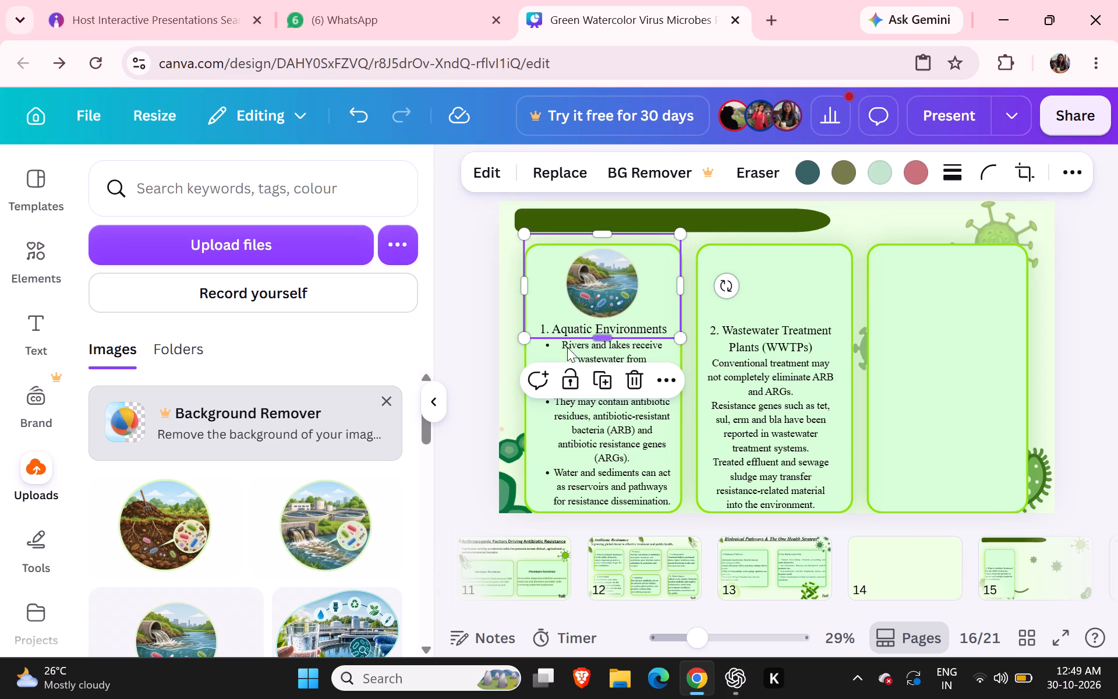
pyautogui.click(597, 494)
pyautogui.tripleClick(562, 323)
pyautogui.click(788, 411)
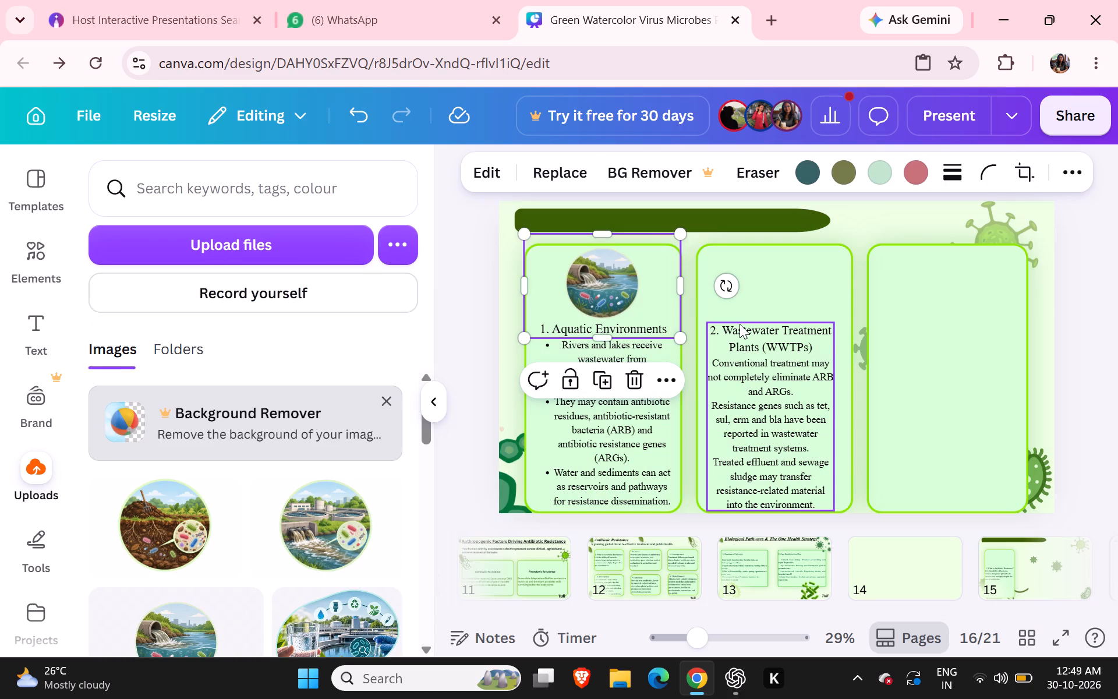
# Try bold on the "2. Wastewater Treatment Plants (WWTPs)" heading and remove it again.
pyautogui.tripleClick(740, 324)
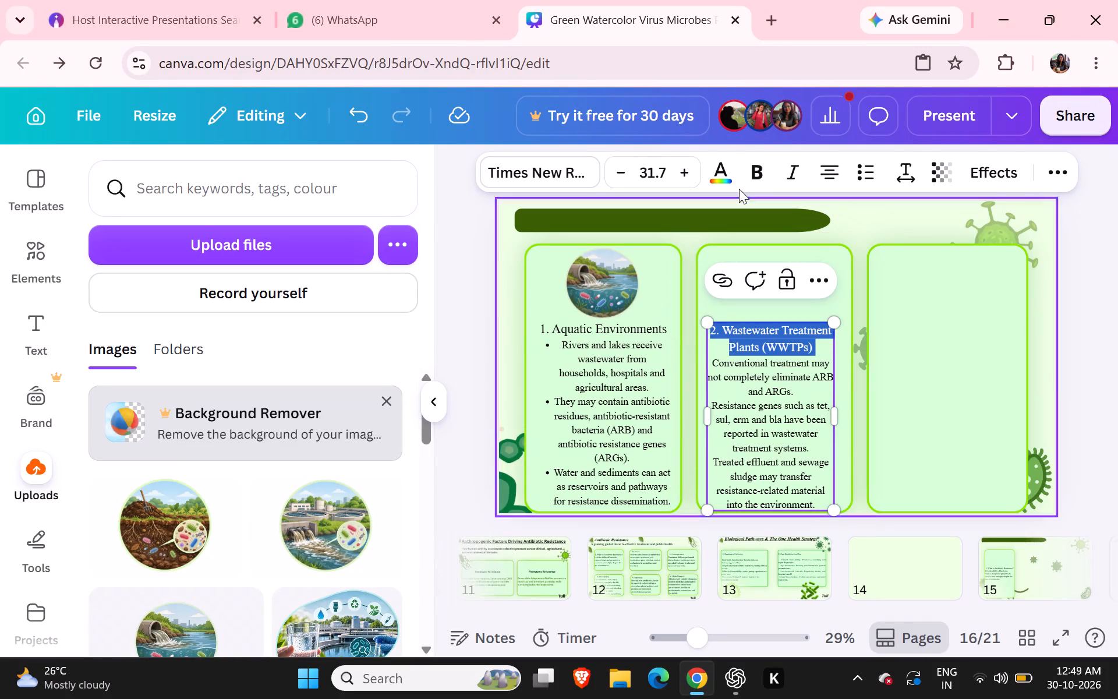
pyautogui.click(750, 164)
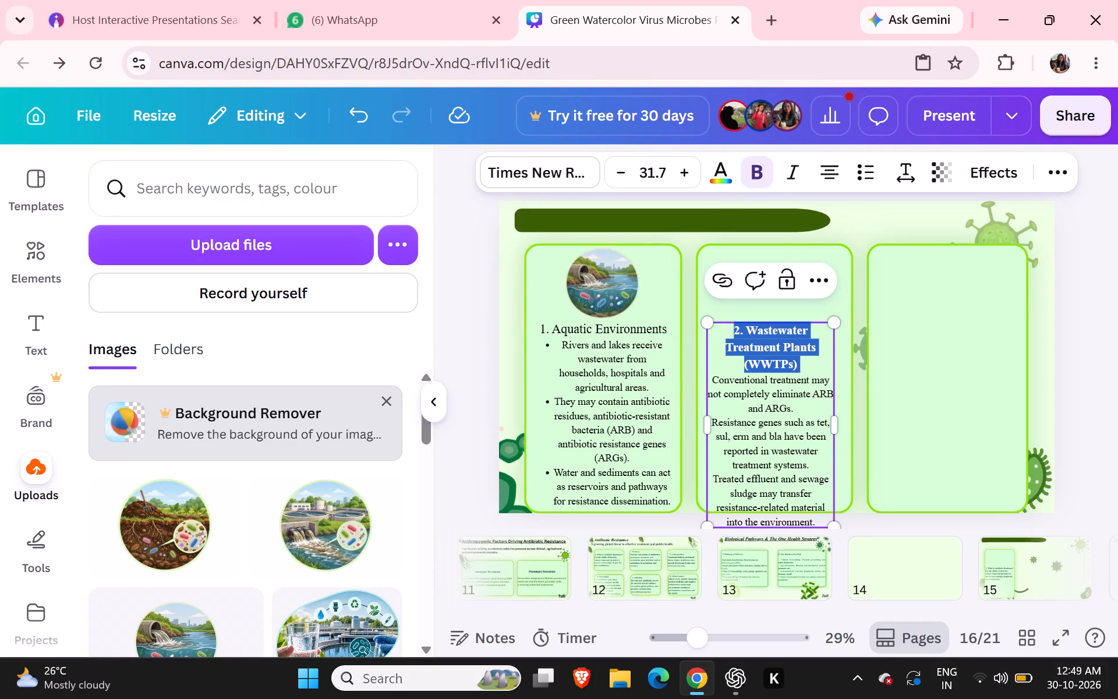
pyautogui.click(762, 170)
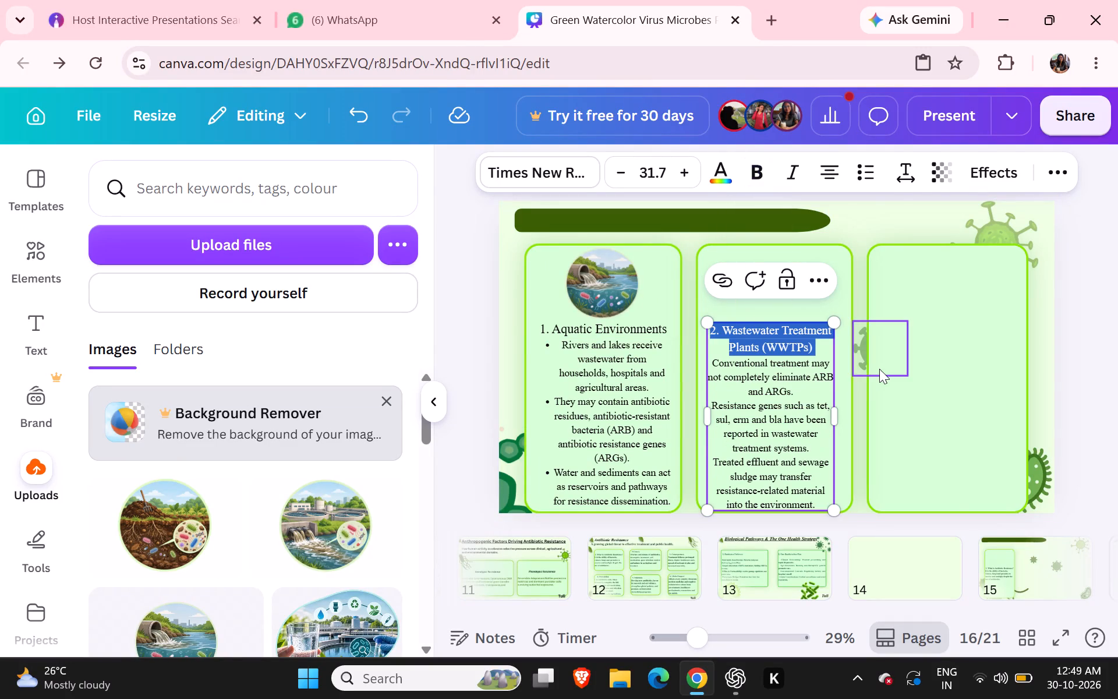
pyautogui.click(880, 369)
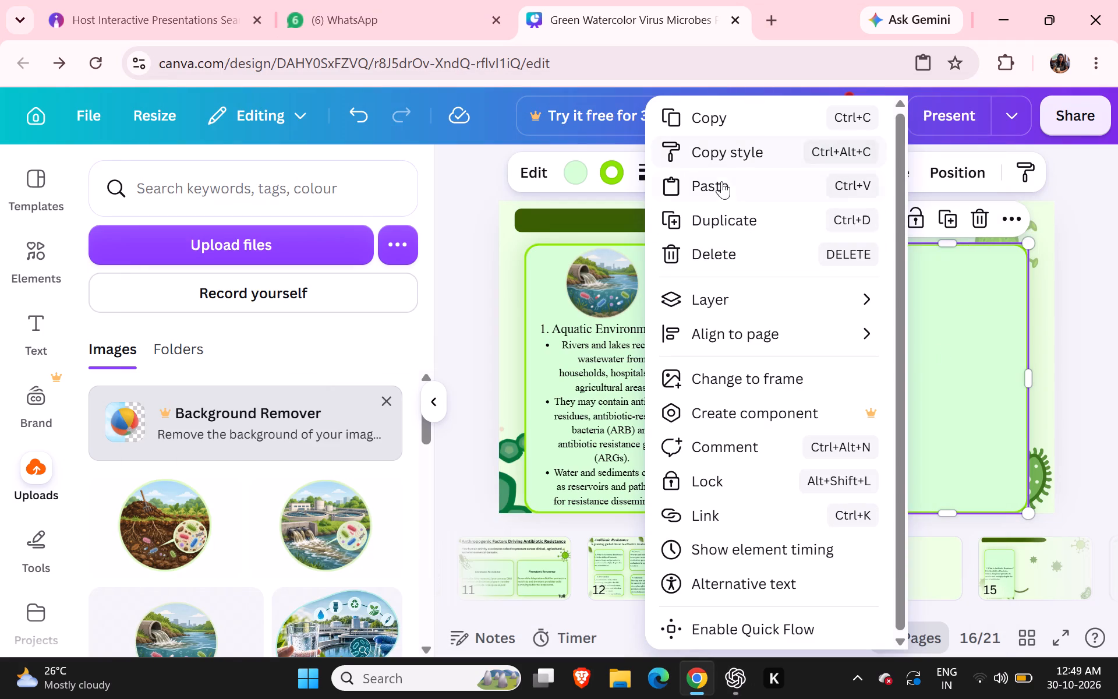
pyautogui.click(720, 188)
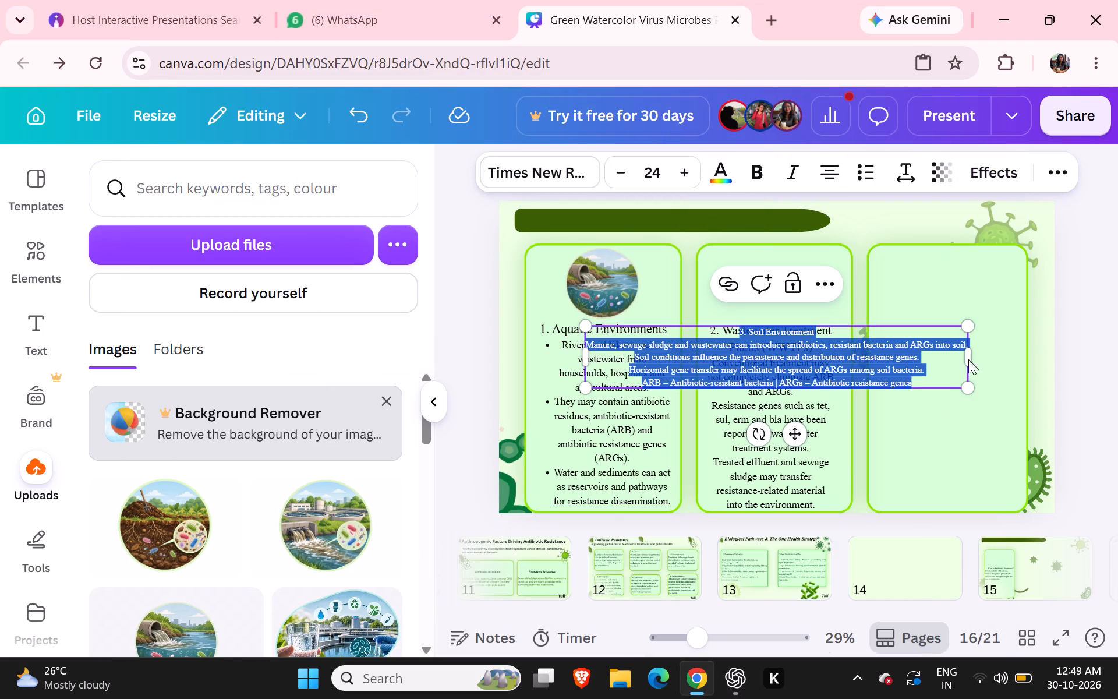
pyautogui.moveTo(971, 355); pyautogui.dragTo(764, 361)
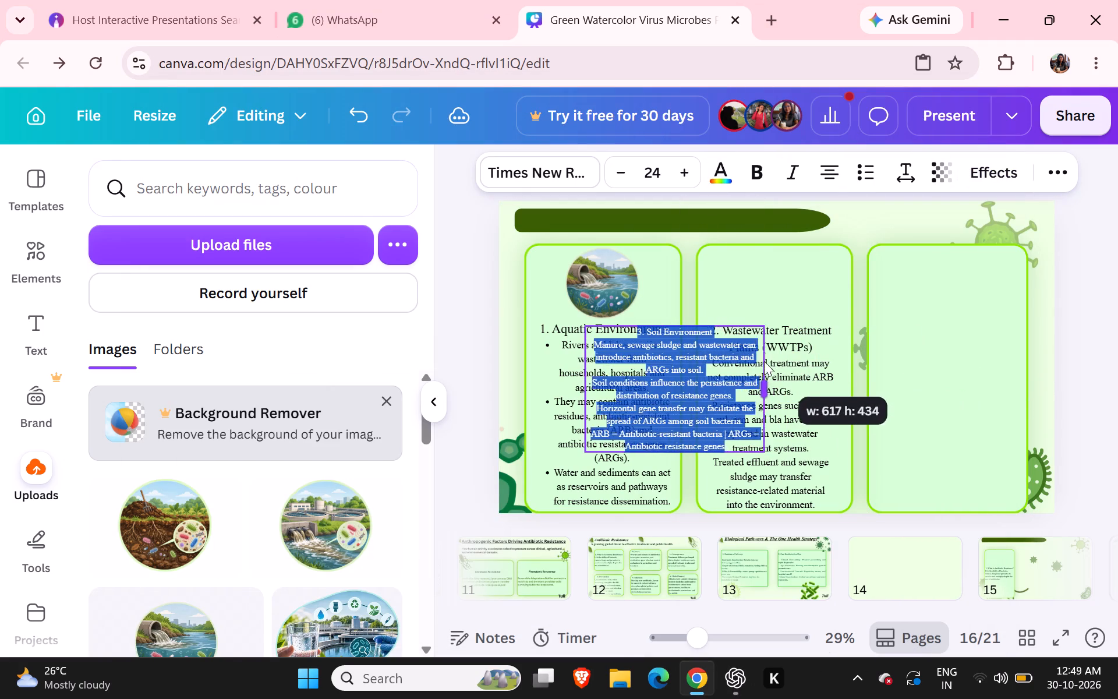
pyautogui.moveTo(764, 361); pyautogui.dragTo(727, 361)
pyautogui.moveTo(666, 383); pyautogui.dragTo(770, 400)
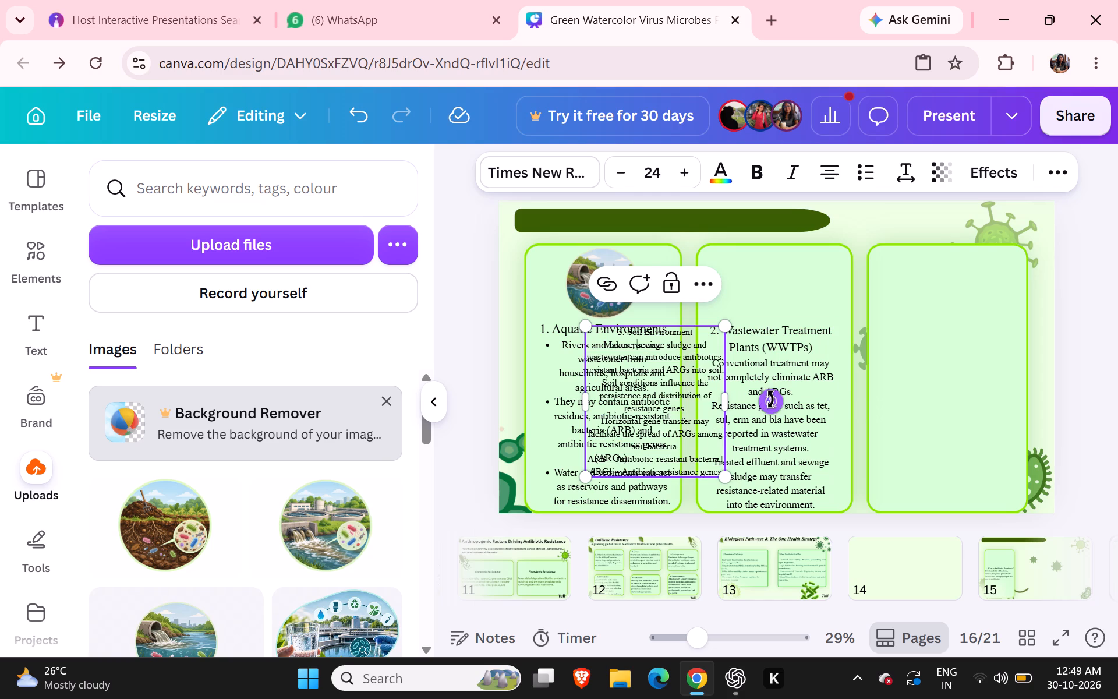
pyautogui.moveTo(770, 400); pyautogui.dragTo(771, 399)
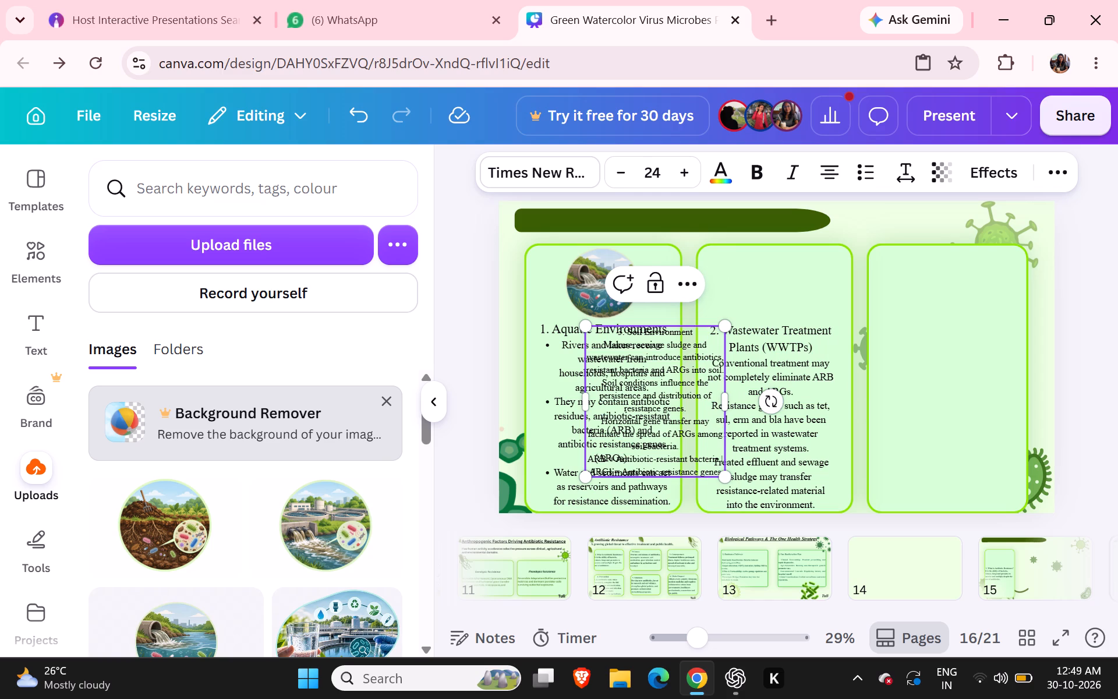
pyautogui.moveTo(697, 323); pyautogui.dragTo(989, 313)
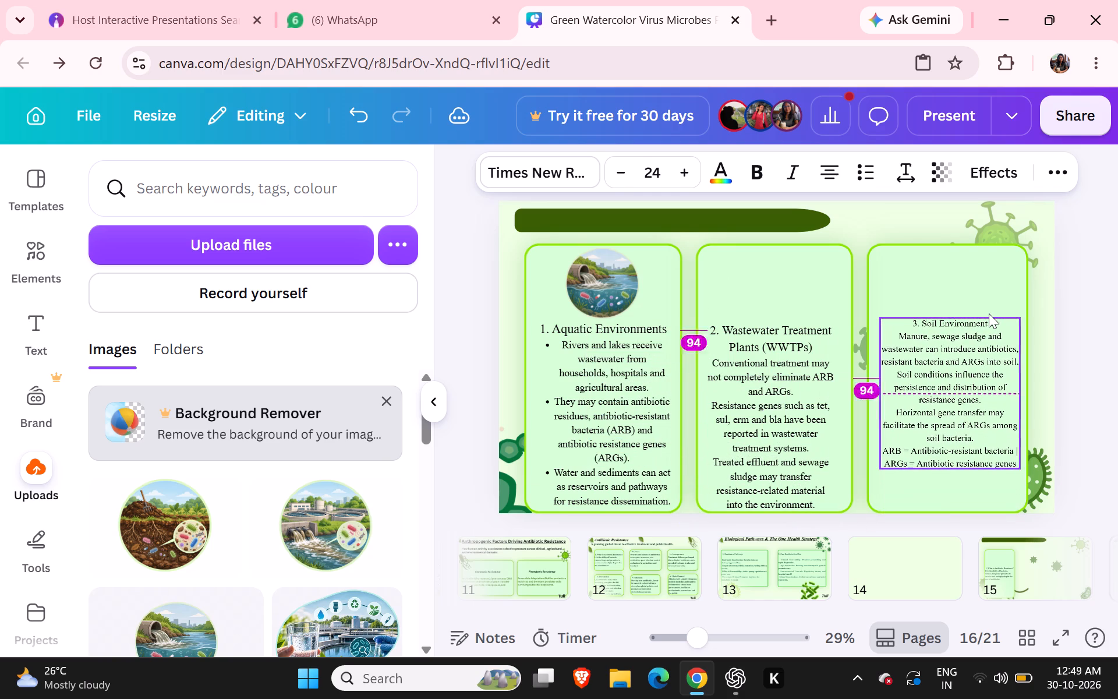
pyautogui.moveTo(989, 313); pyautogui.dragTo(980, 321)
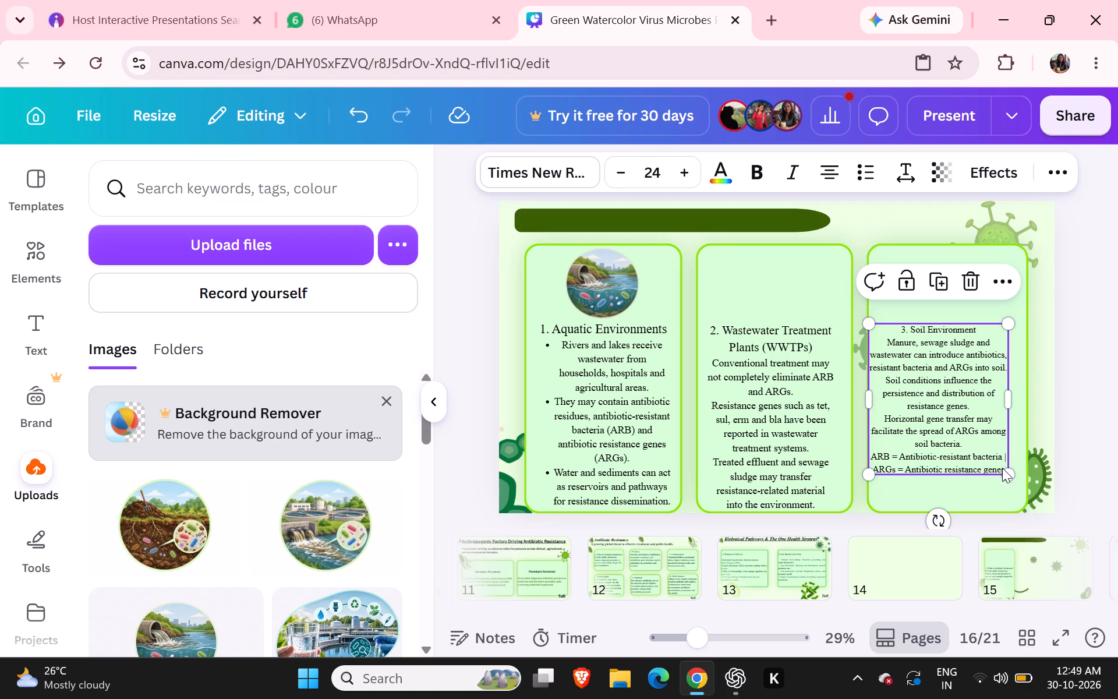
# Scale up the soil text box in the third panel to font size 26.6.
pyautogui.click(898, 326)
pyautogui.moveTo(898, 326); pyautogui.dragTo(924, 391)
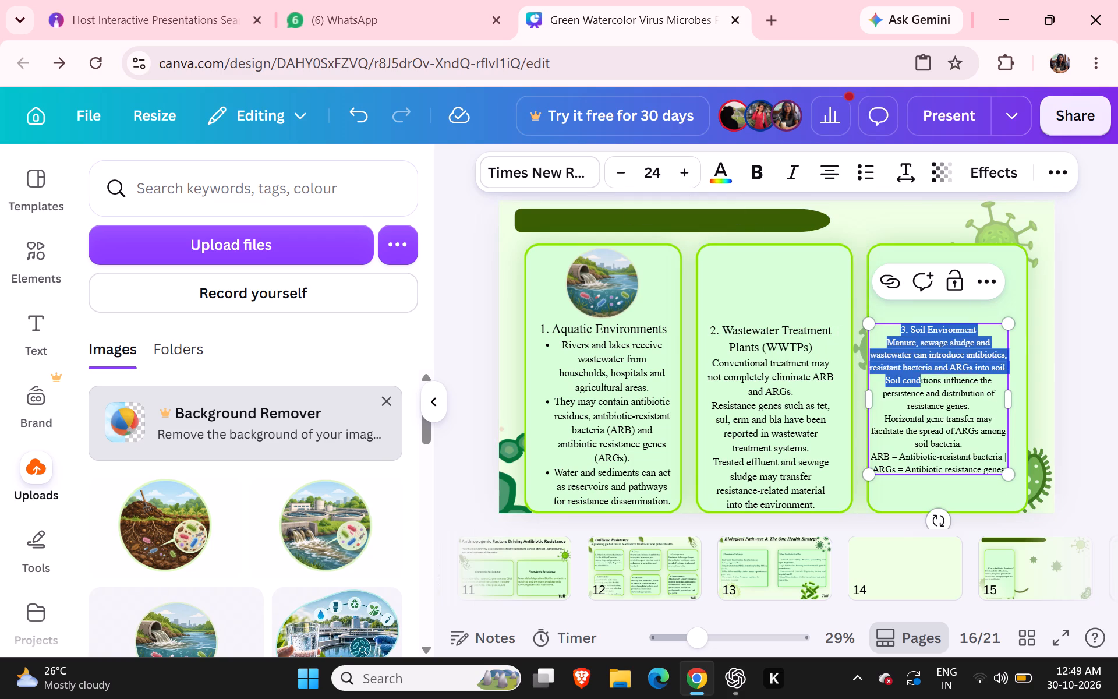
pyautogui.moveTo(924, 391); pyautogui.dragTo(960, 469)
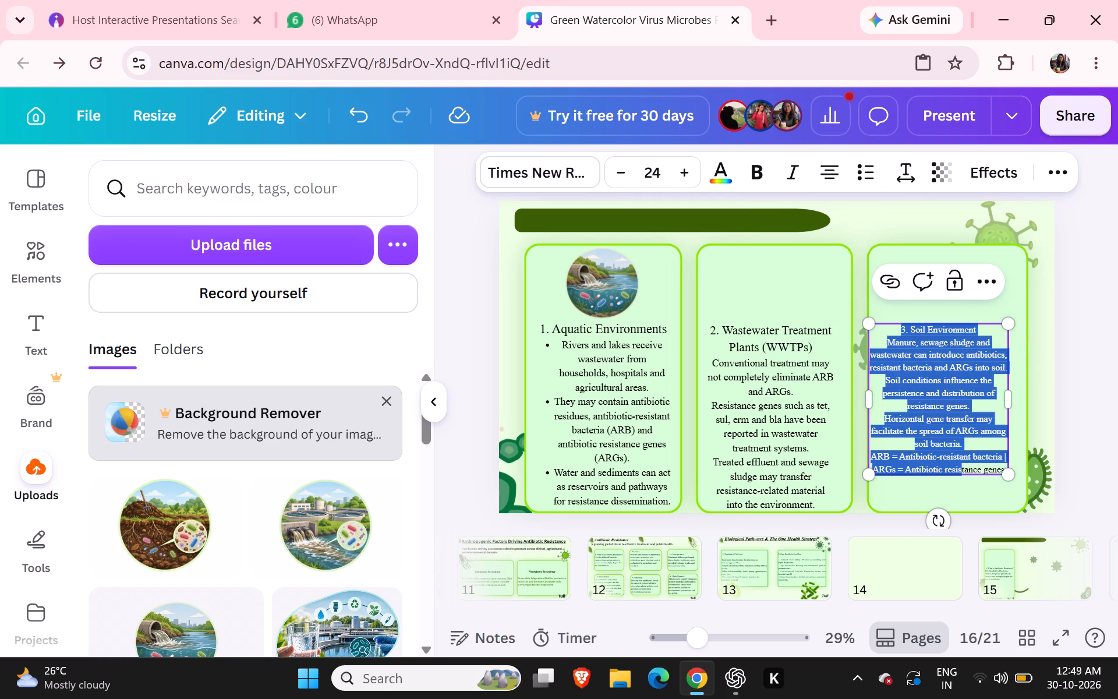
pyautogui.moveTo(960, 469); pyautogui.dragTo(991, 469)
pyautogui.moveTo(991, 469); pyautogui.dragTo(999, 474)
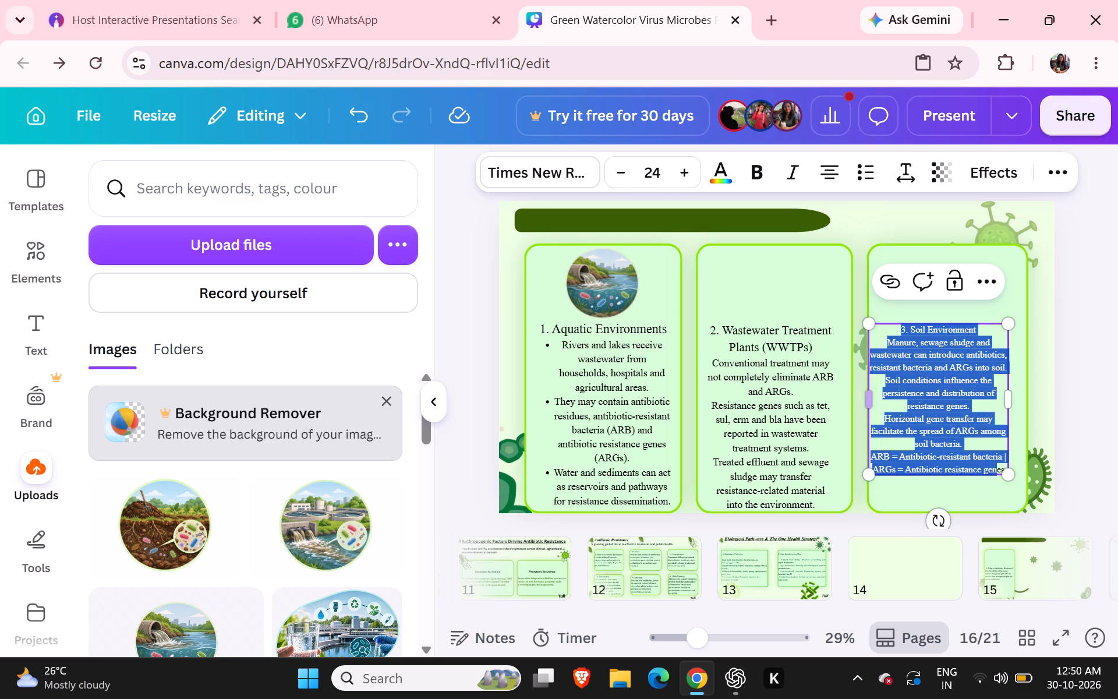
pyautogui.click(1053, 361)
pyautogui.click(972, 445)
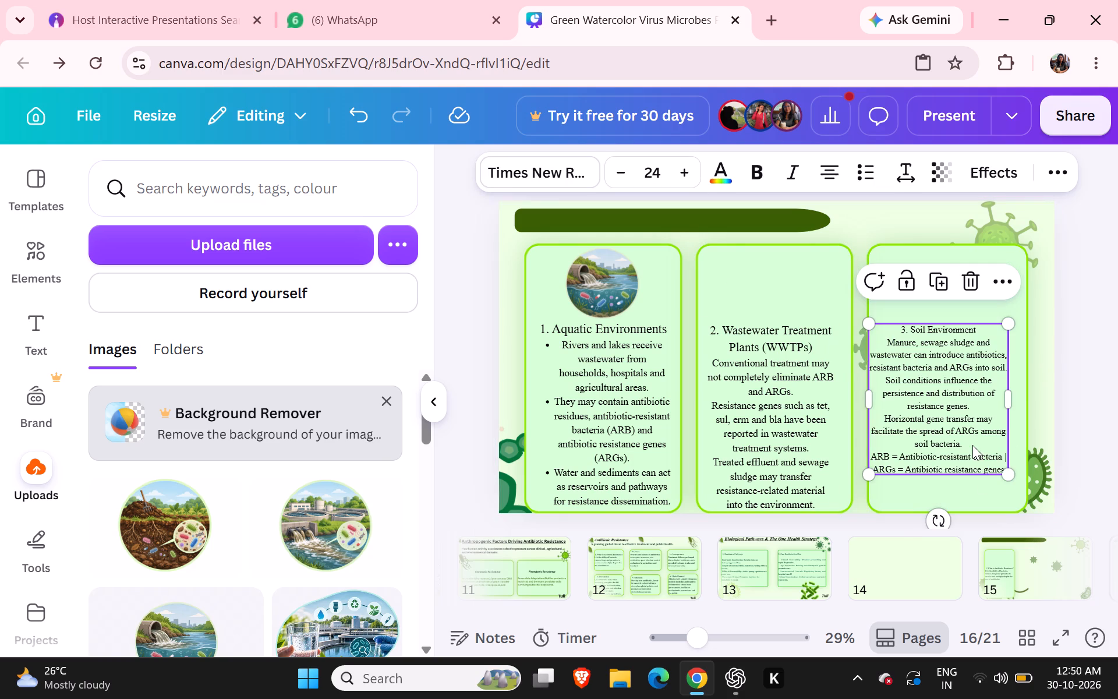
pyautogui.moveTo(1011, 479); pyautogui.dragTo(1016, 496)
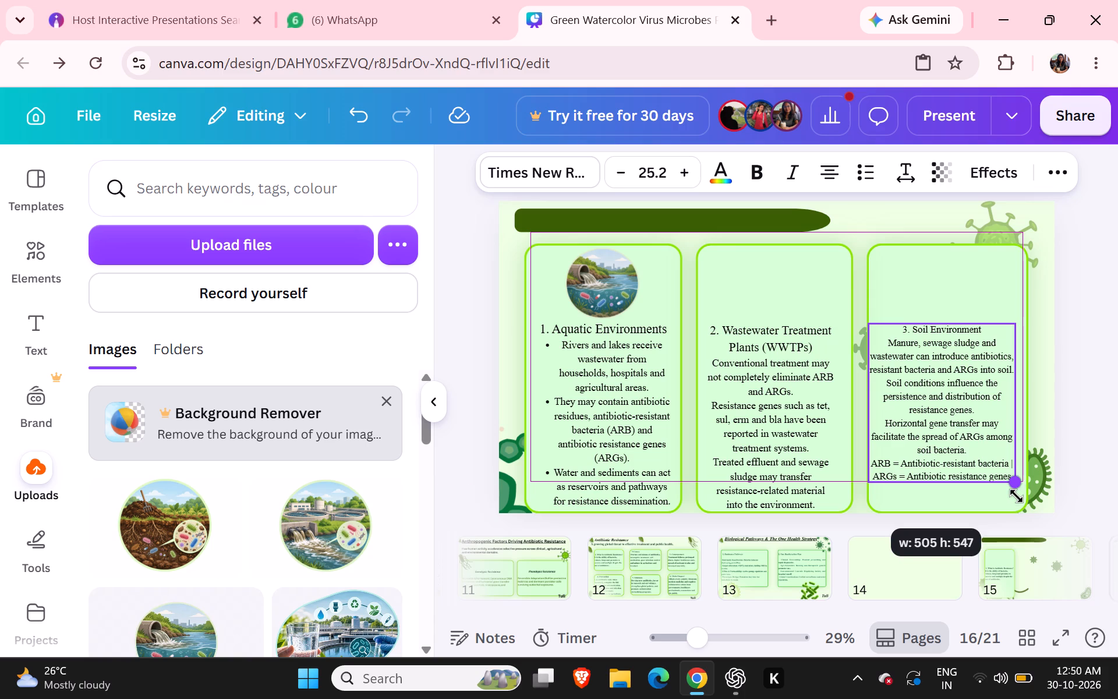
pyautogui.moveTo(1016, 496); pyautogui.dragTo(1020, 502)
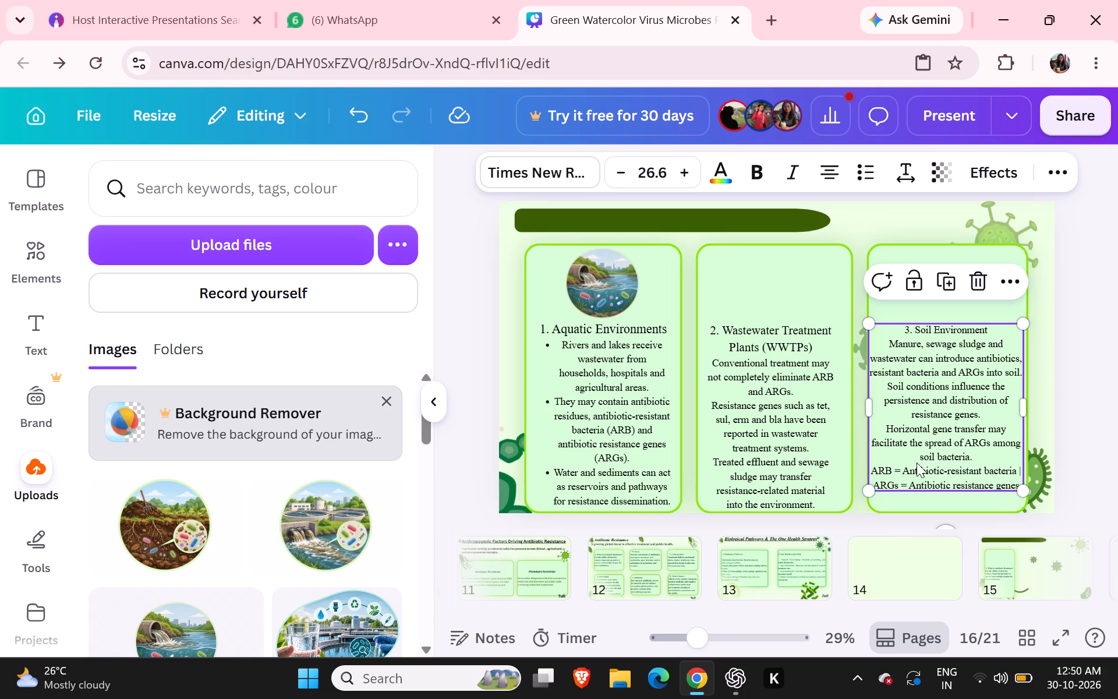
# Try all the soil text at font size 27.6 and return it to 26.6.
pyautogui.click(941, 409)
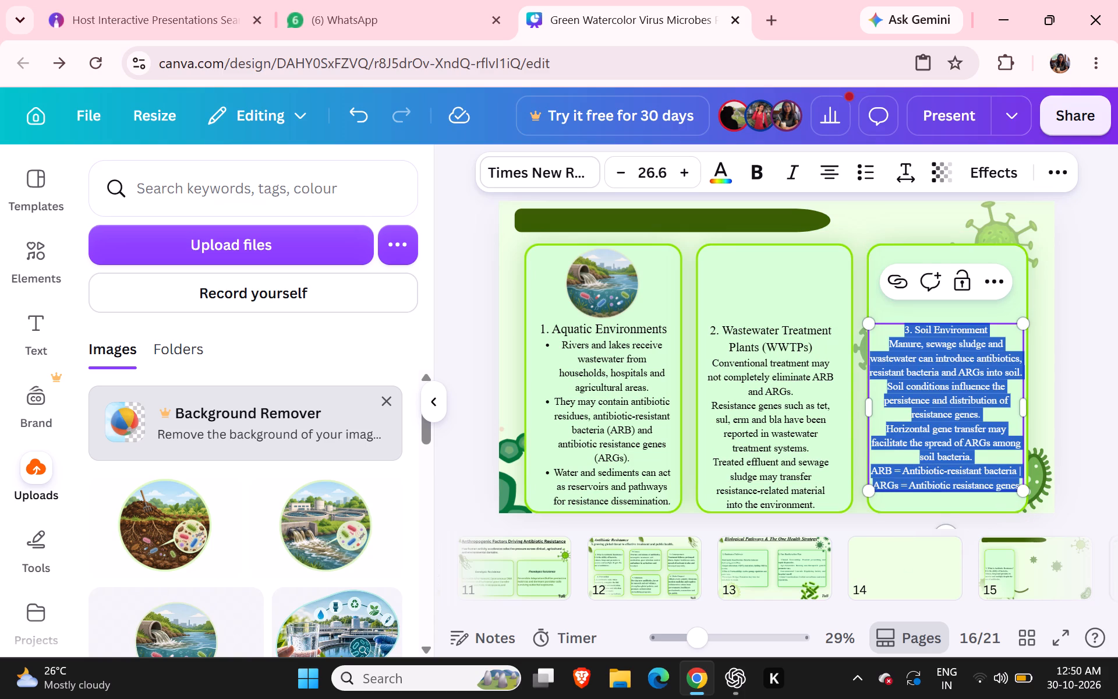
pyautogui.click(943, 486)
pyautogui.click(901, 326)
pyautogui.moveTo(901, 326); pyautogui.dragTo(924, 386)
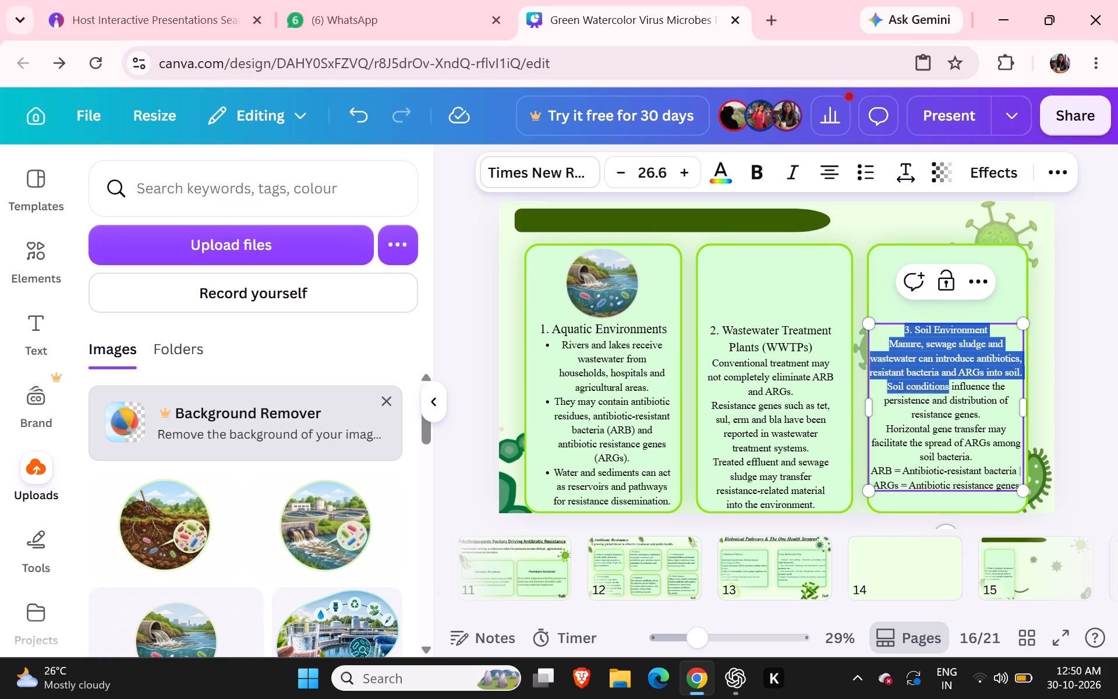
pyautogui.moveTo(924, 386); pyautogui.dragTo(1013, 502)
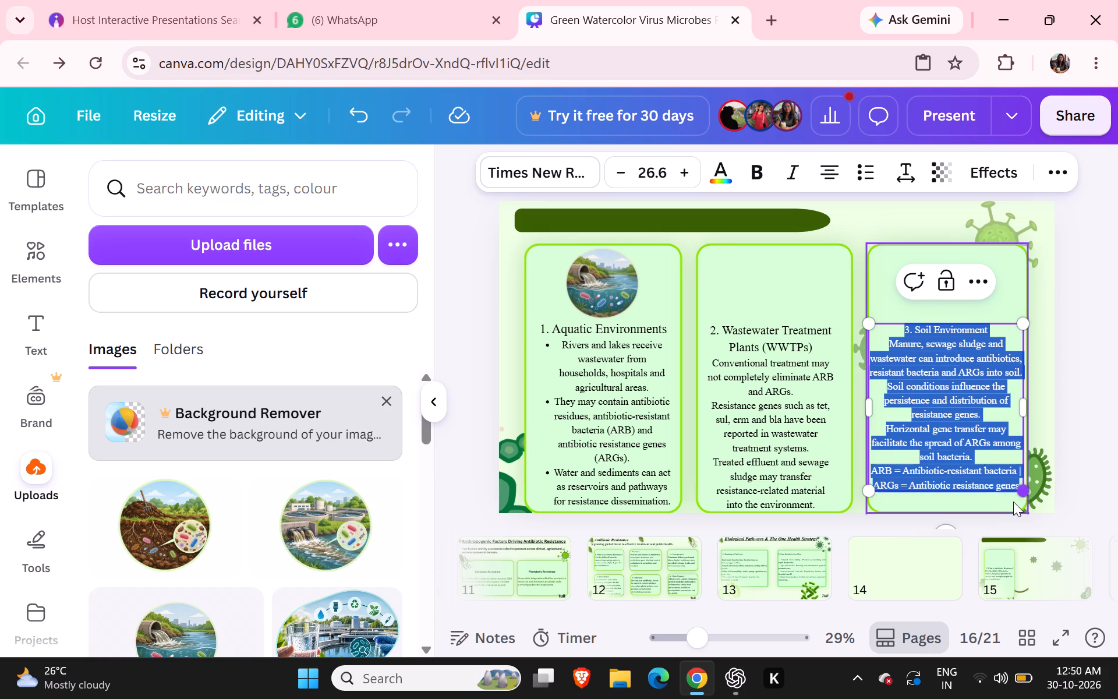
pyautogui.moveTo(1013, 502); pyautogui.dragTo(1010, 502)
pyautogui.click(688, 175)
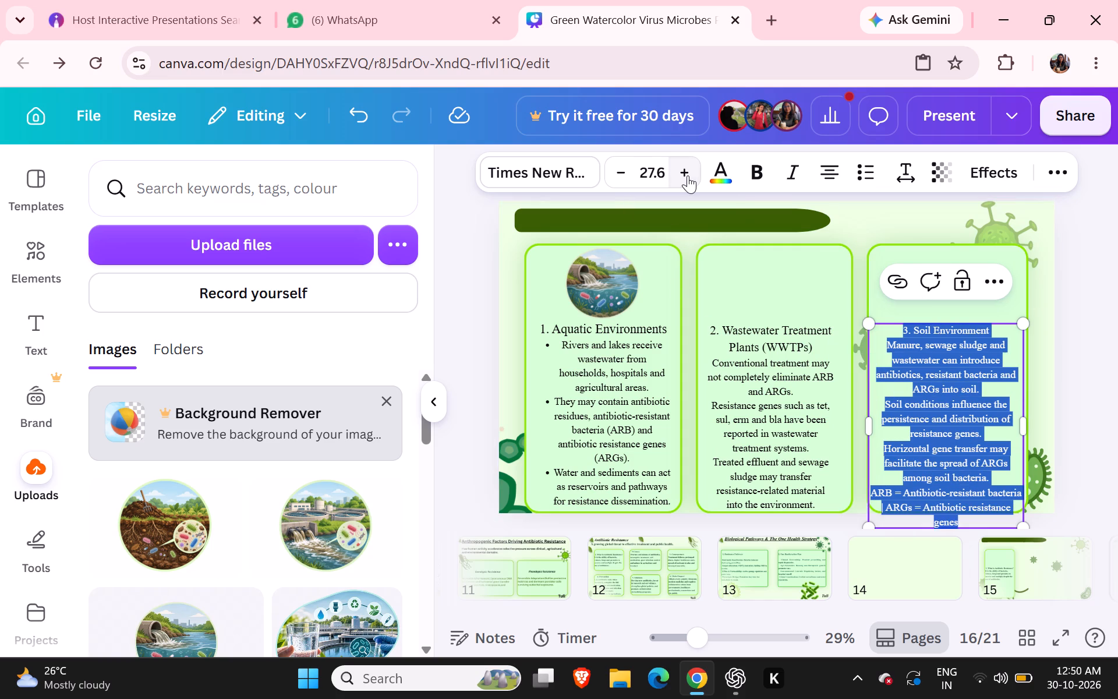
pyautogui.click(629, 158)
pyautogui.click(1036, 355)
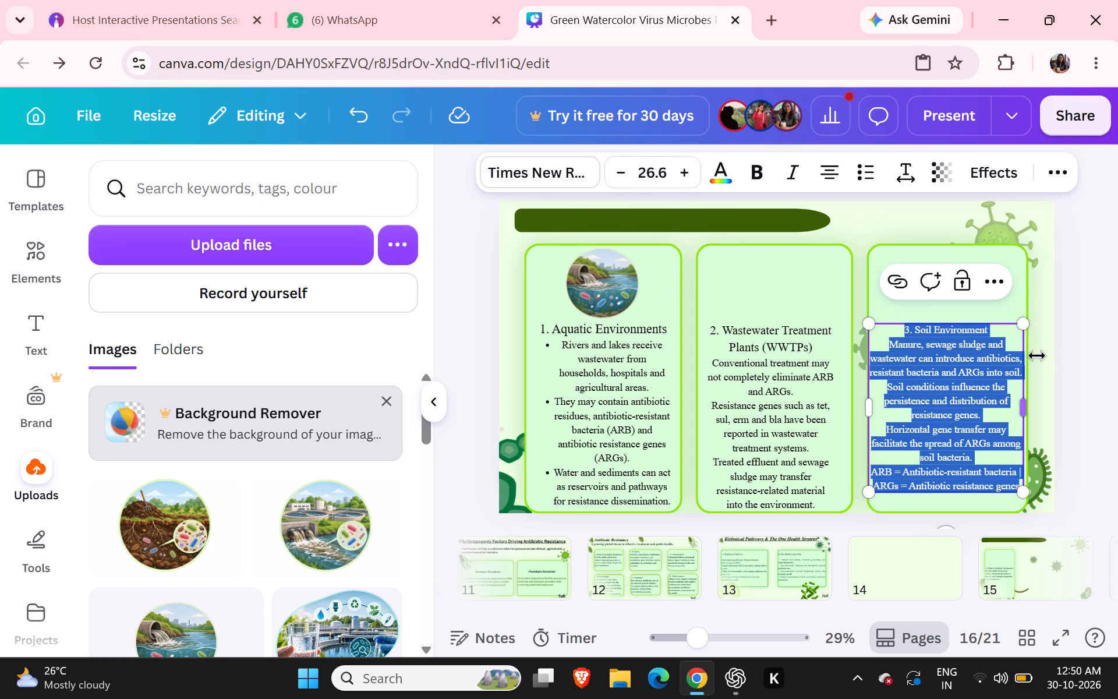
# Scale the soil text box up to the third panel's full width, at font size 27.5.
pyautogui.click(928, 381)
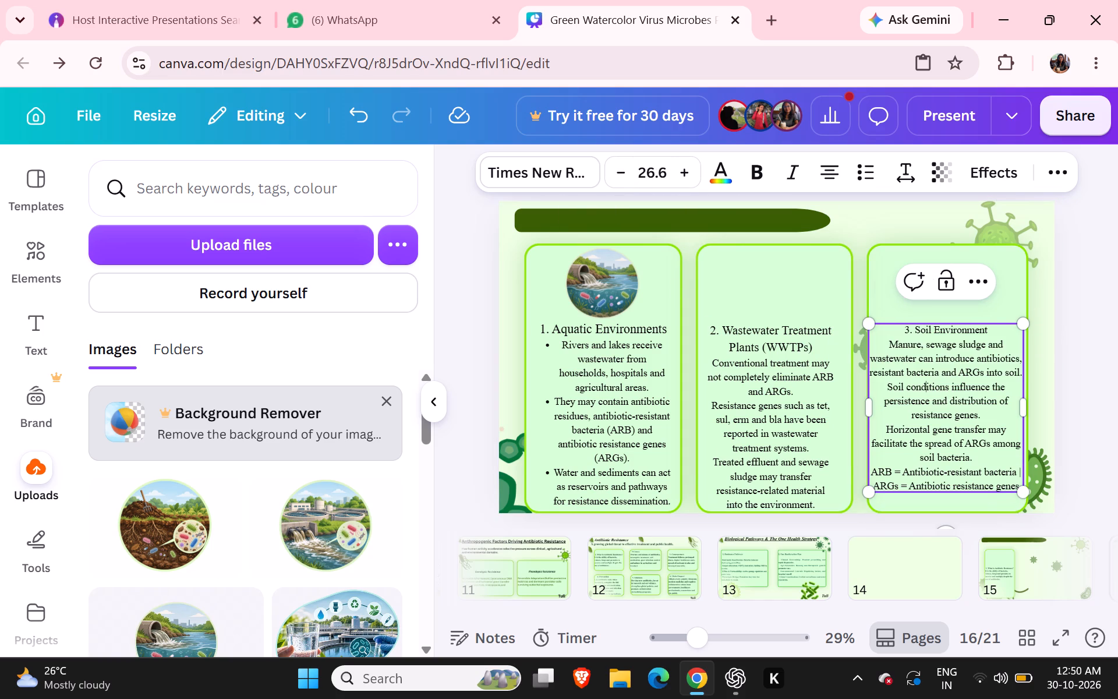
pyautogui.moveTo(1017, 490); pyautogui.dragTo(1018, 495)
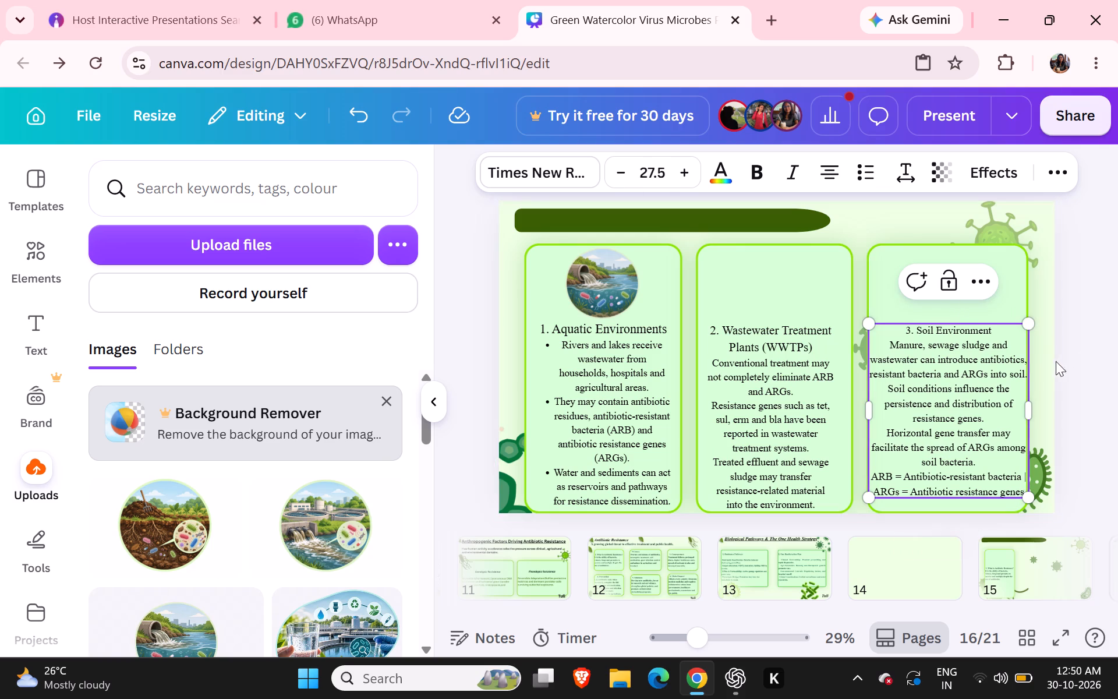
pyautogui.click(1042, 372)
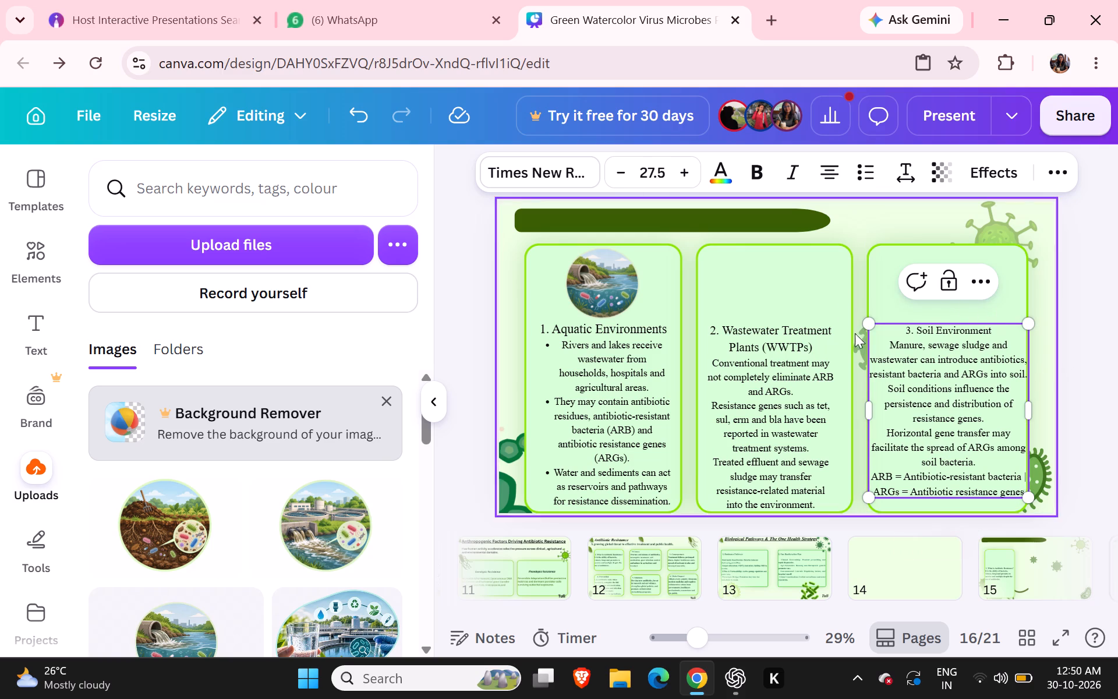
pyautogui.click(804, 290)
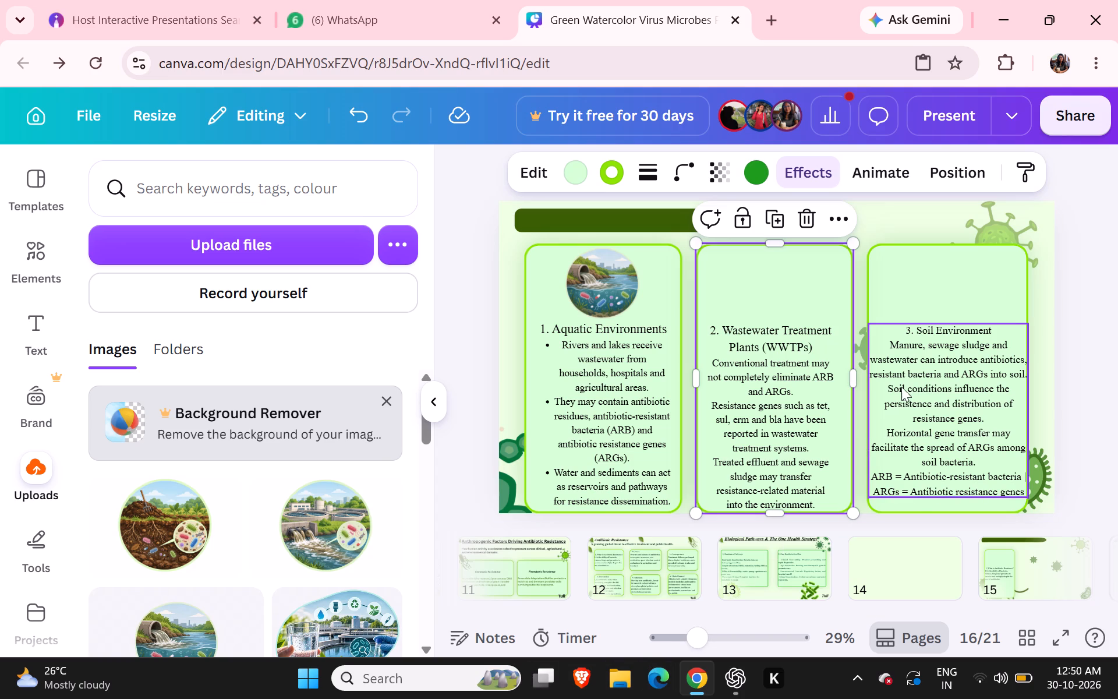
# Increase the "3. Soil Environment" heading to font size 30.5.
pyautogui.click(905, 336)
pyautogui.click(905, 328)
pyautogui.moveTo(905, 328); pyautogui.dragTo(996, 327)
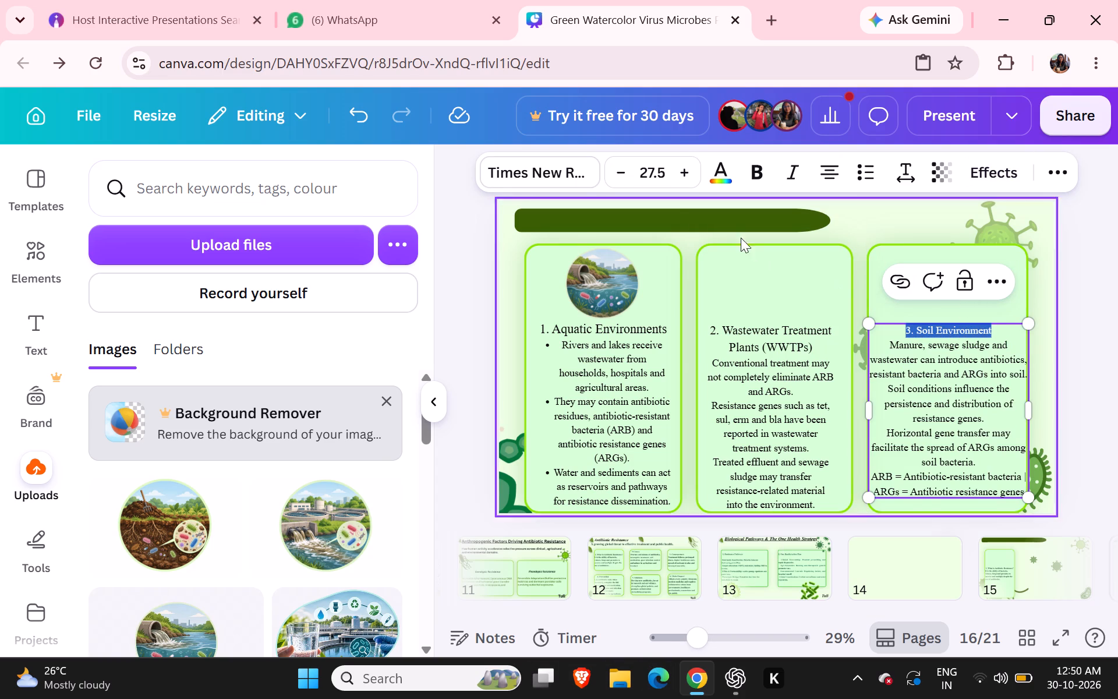
pyautogui.click(694, 170)
pyautogui.click(694, 170)
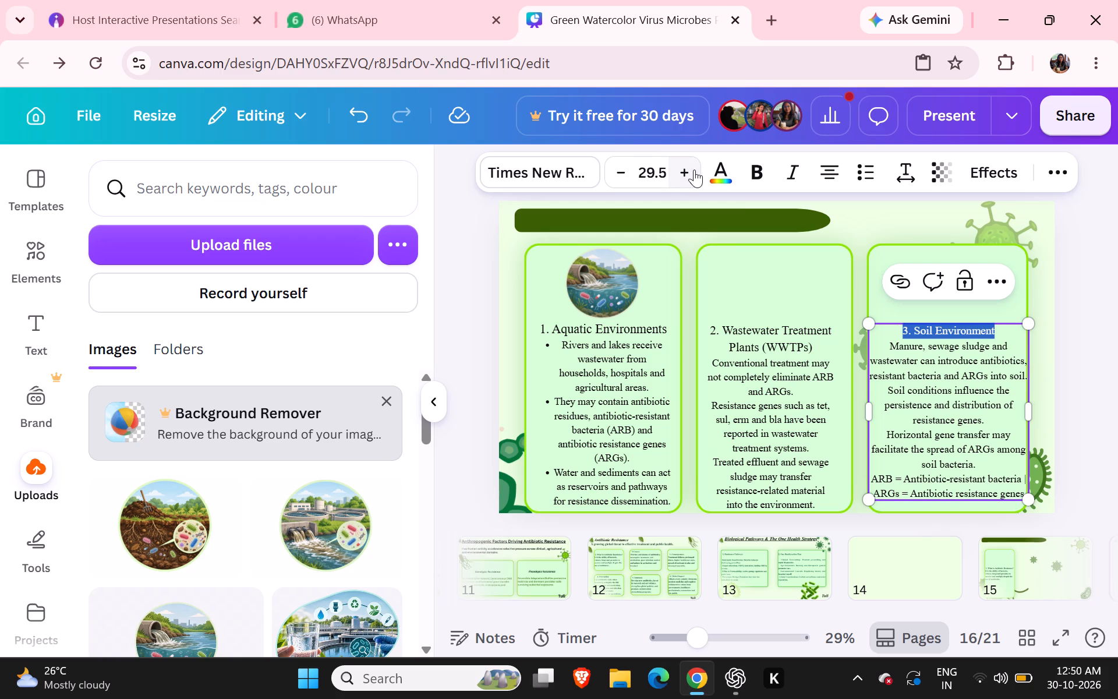
pyautogui.click(694, 170)
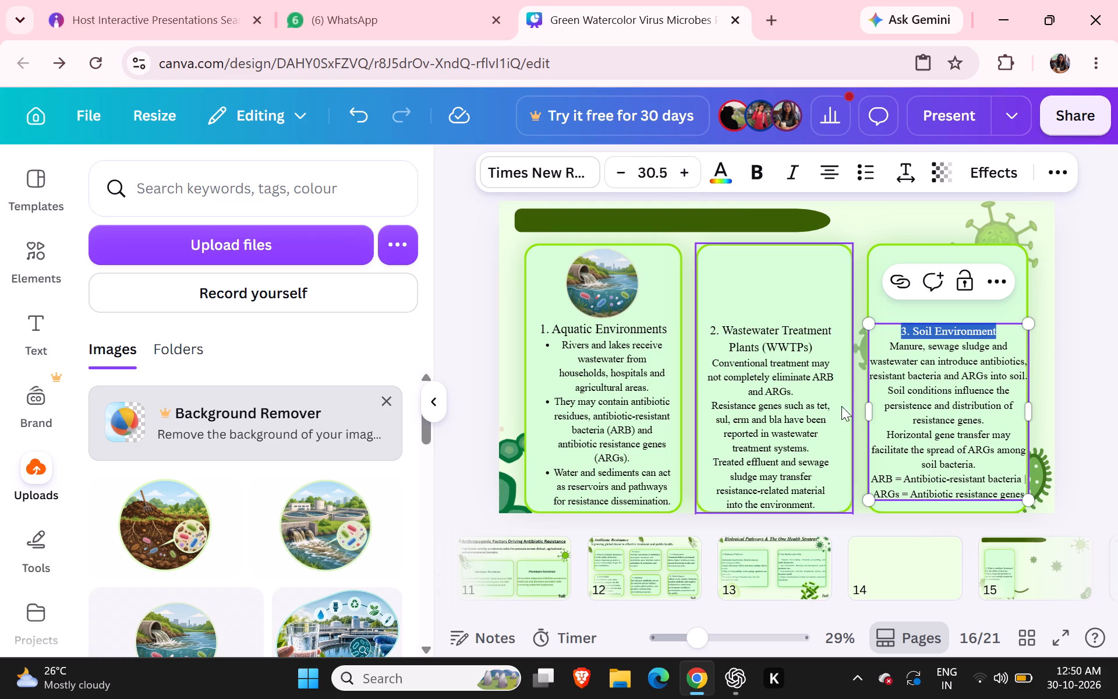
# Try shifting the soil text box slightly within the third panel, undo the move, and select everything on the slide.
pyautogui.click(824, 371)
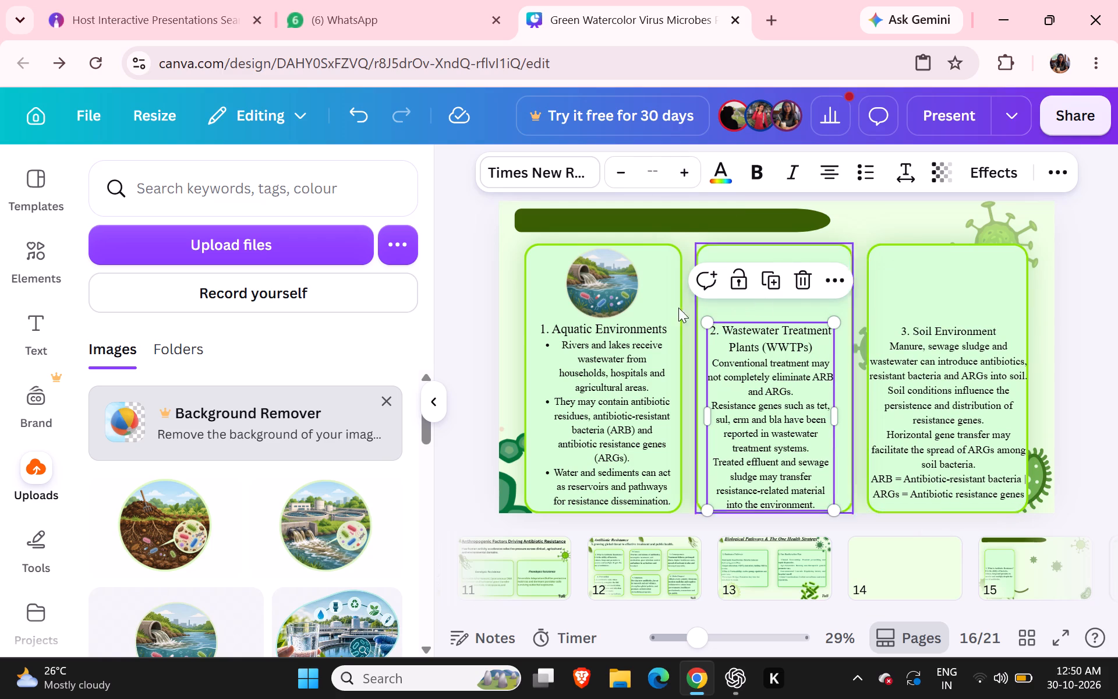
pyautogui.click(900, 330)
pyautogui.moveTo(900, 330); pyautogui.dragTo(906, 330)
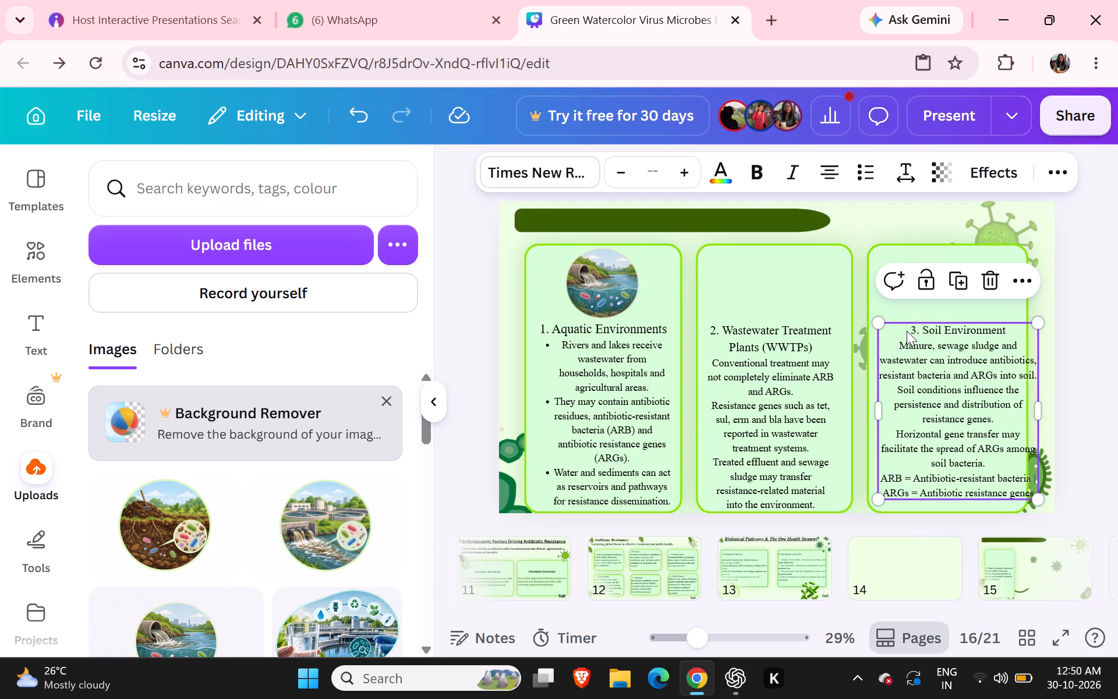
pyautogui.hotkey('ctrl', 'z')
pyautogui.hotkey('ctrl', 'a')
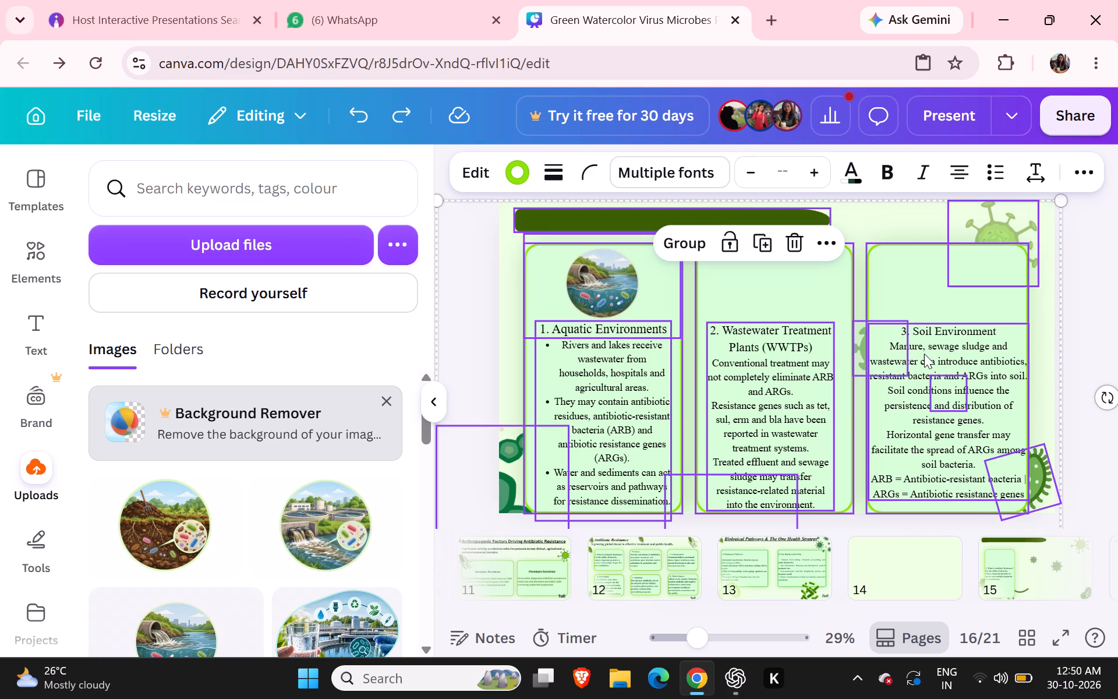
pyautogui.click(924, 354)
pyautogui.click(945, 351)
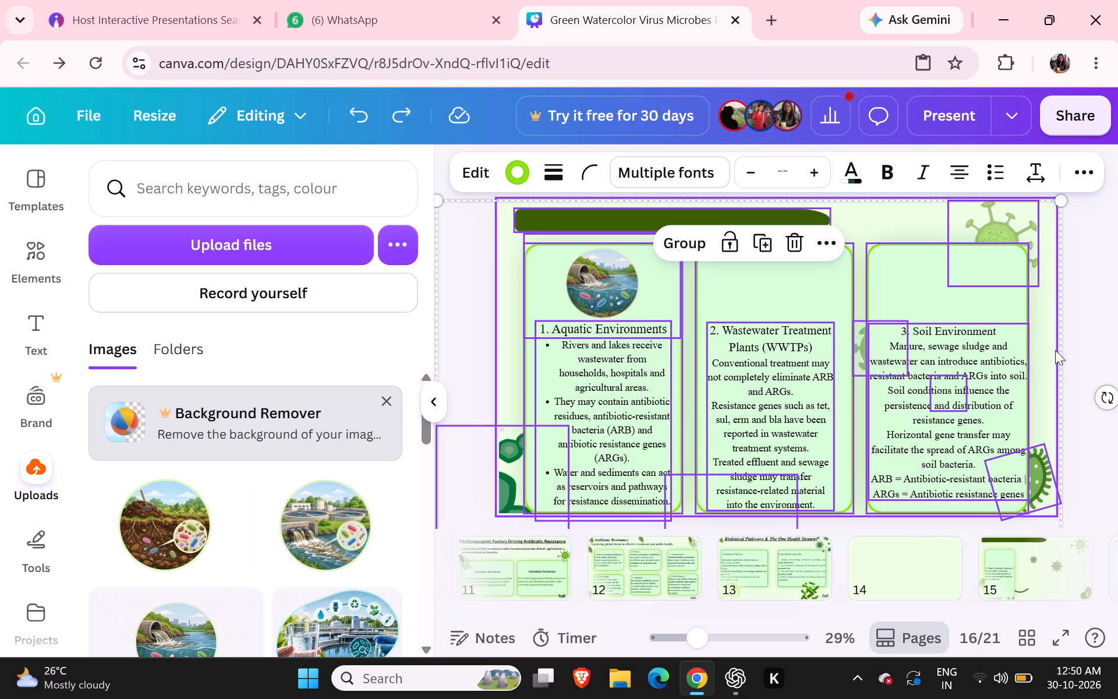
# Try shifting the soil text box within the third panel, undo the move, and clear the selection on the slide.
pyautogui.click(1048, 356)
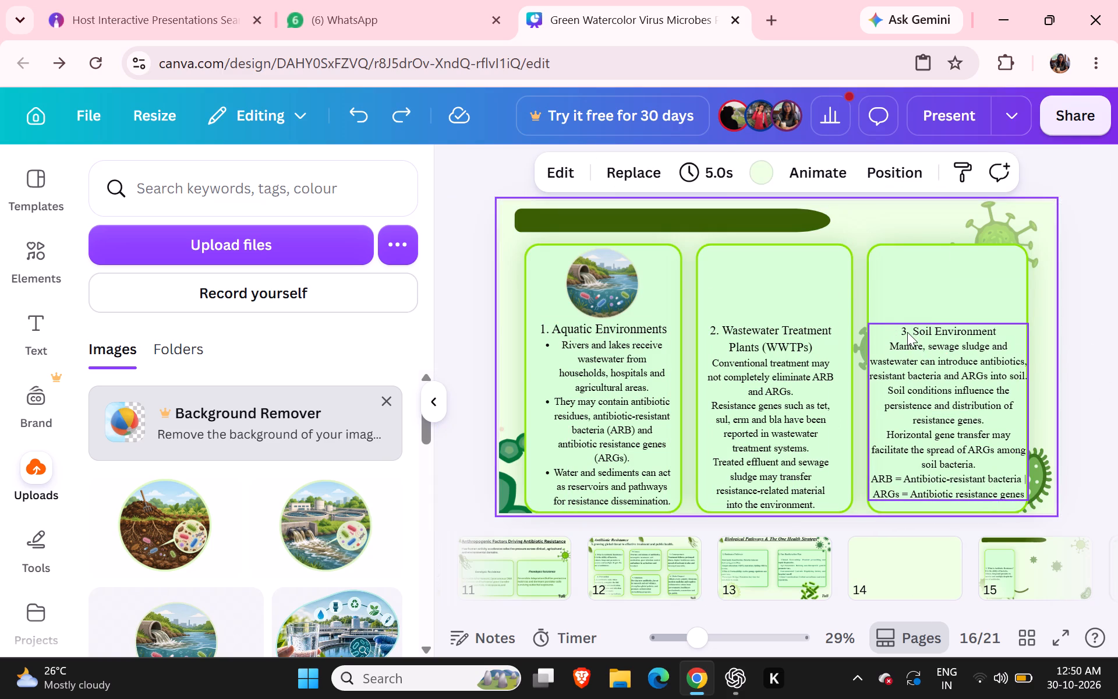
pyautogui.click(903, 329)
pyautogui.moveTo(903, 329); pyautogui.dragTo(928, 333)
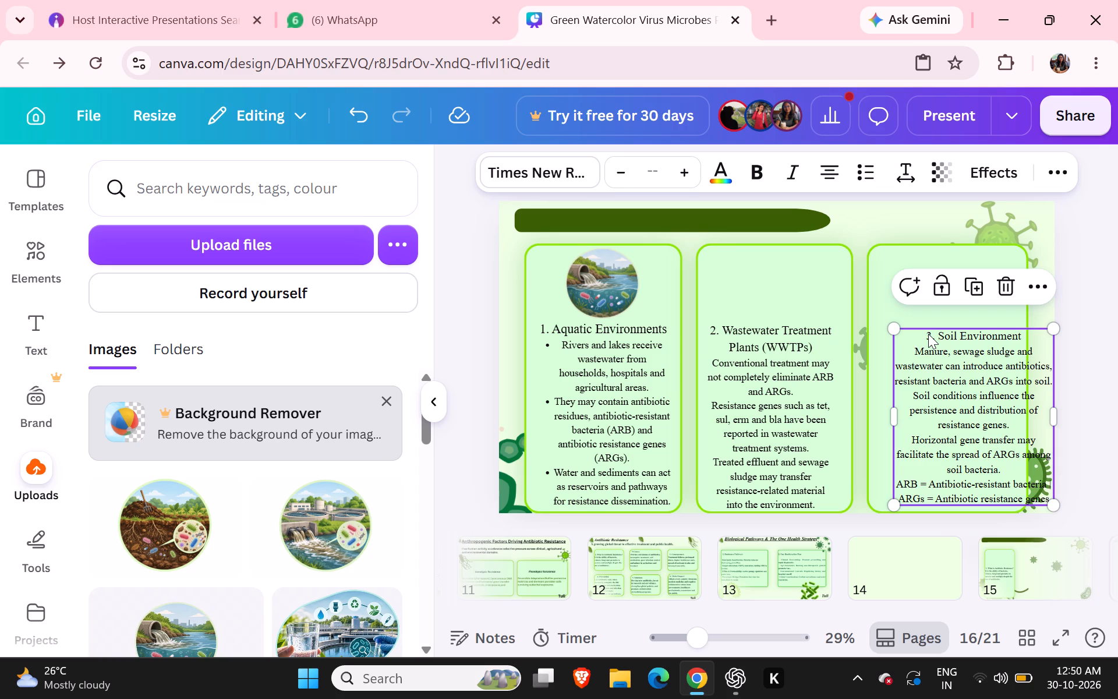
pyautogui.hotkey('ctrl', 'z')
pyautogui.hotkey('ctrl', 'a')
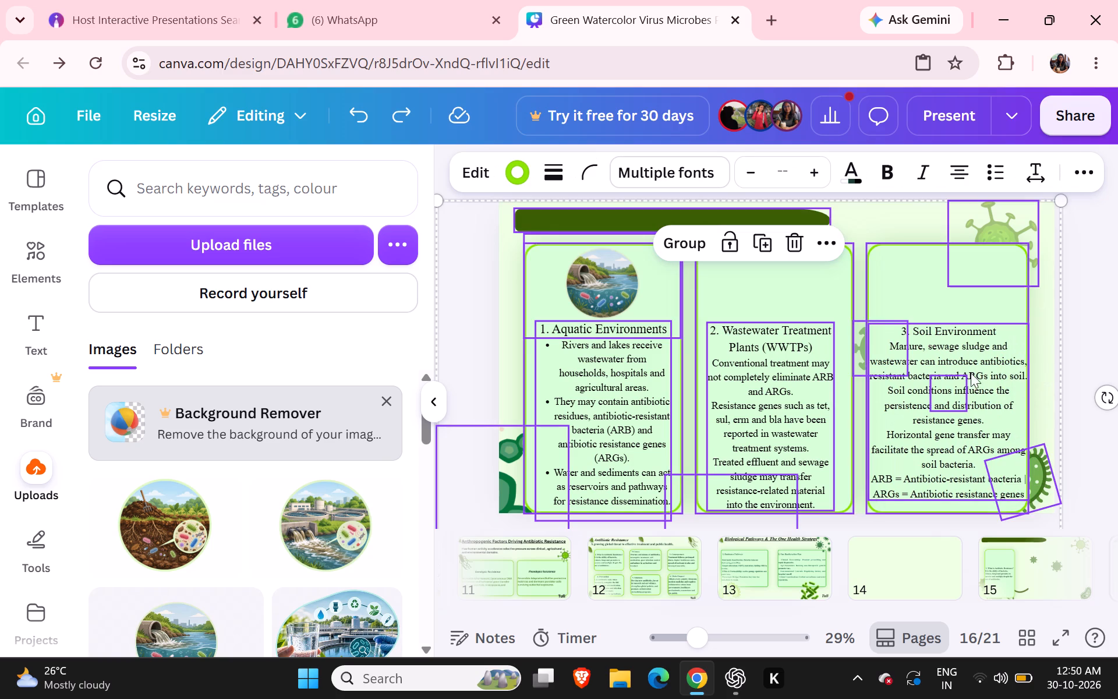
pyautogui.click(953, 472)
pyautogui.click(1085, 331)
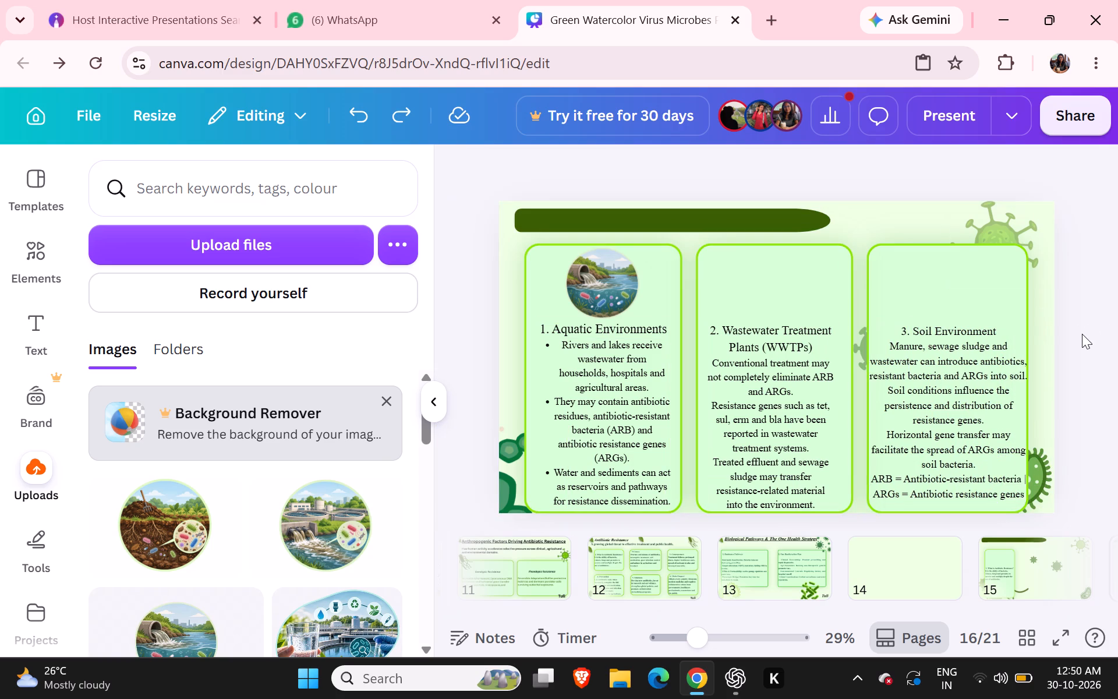
# Increase the "3. Soil Environment" heading to font size 32.5.
pyautogui.tripleClick(905, 330)
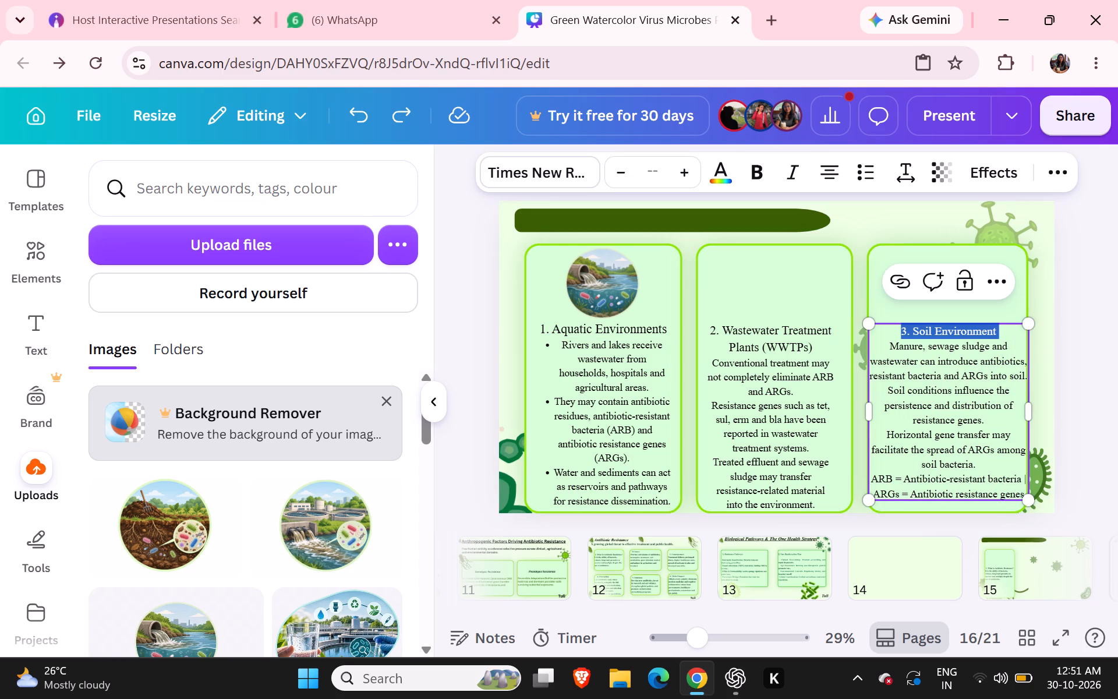
pyautogui.click(678, 175)
pyautogui.click(678, 175)
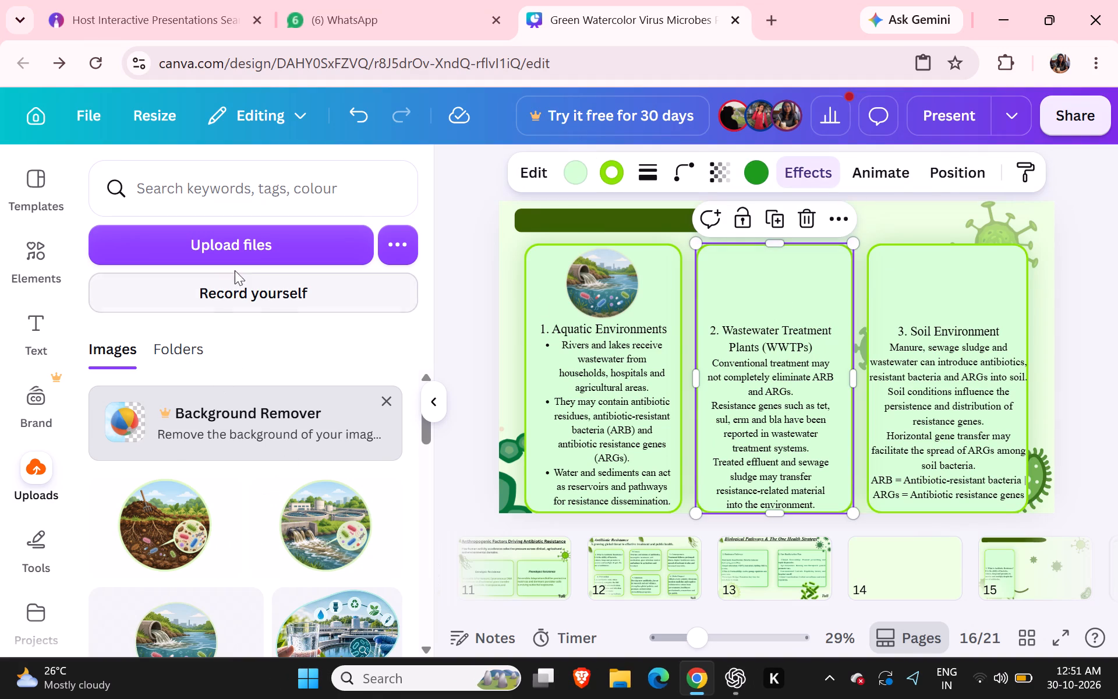
pyautogui.click(269, 230)
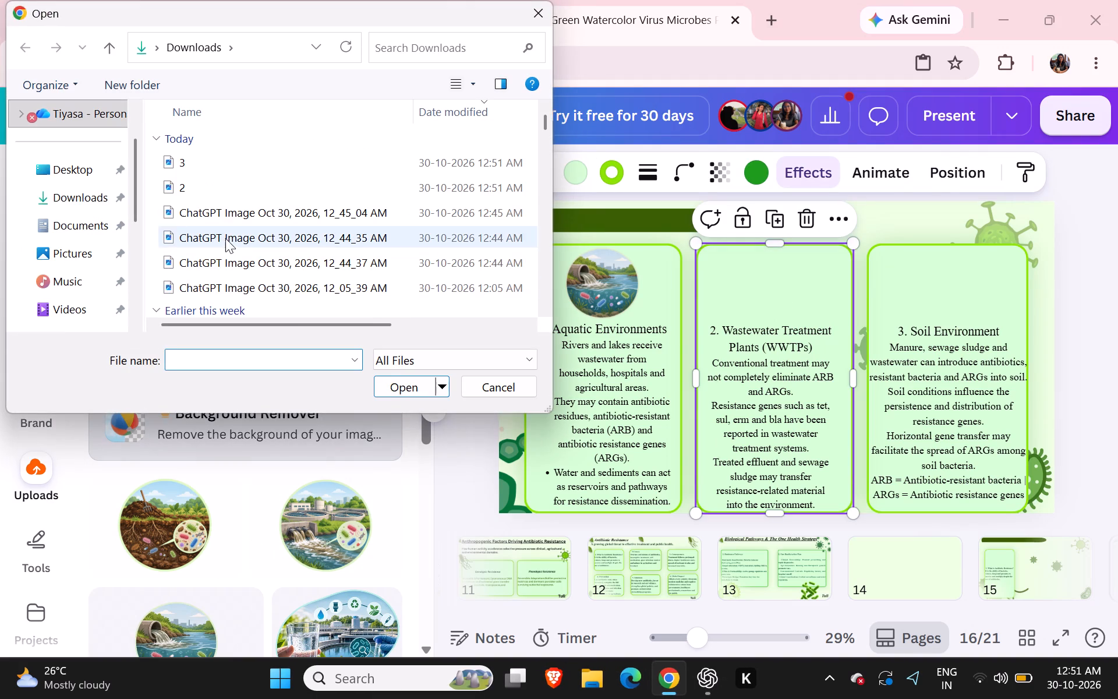
pyautogui.click(207, 193)
pyautogui.click(383, 388)
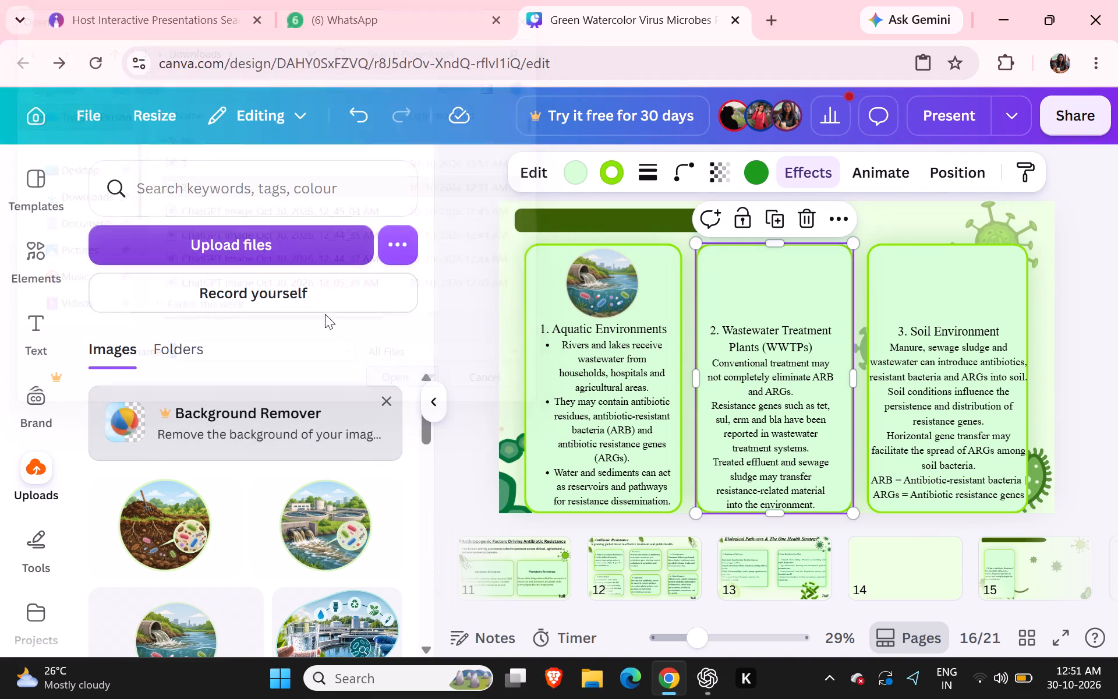
pyautogui.click(233, 246)
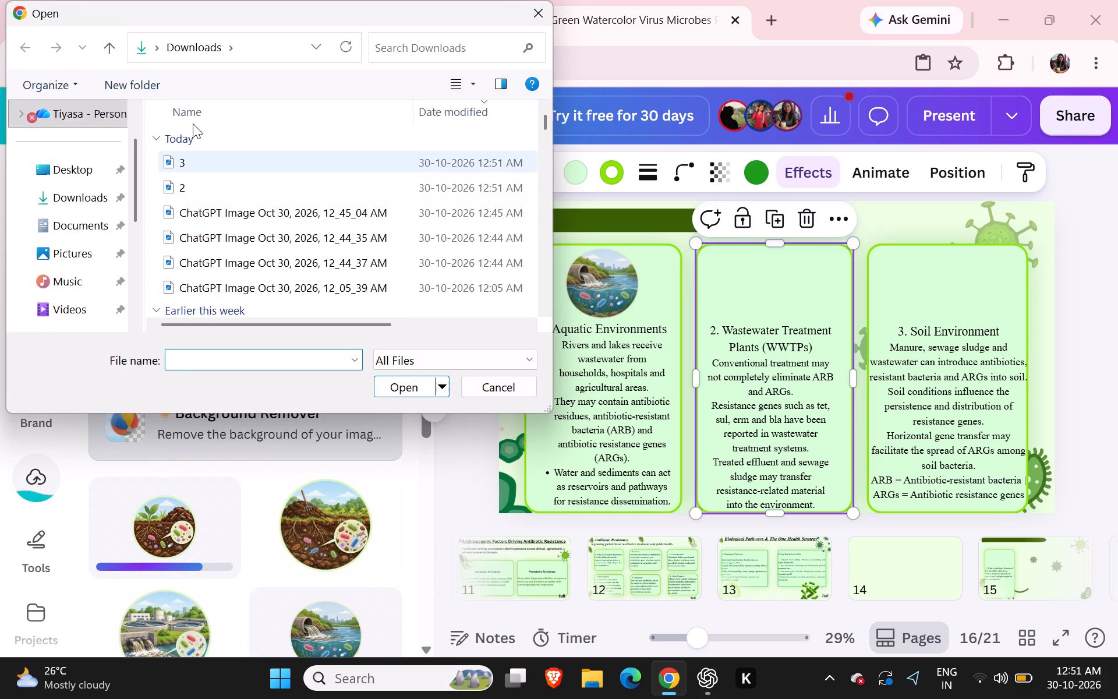
pyautogui.click(188, 150)
pyautogui.click(187, 170)
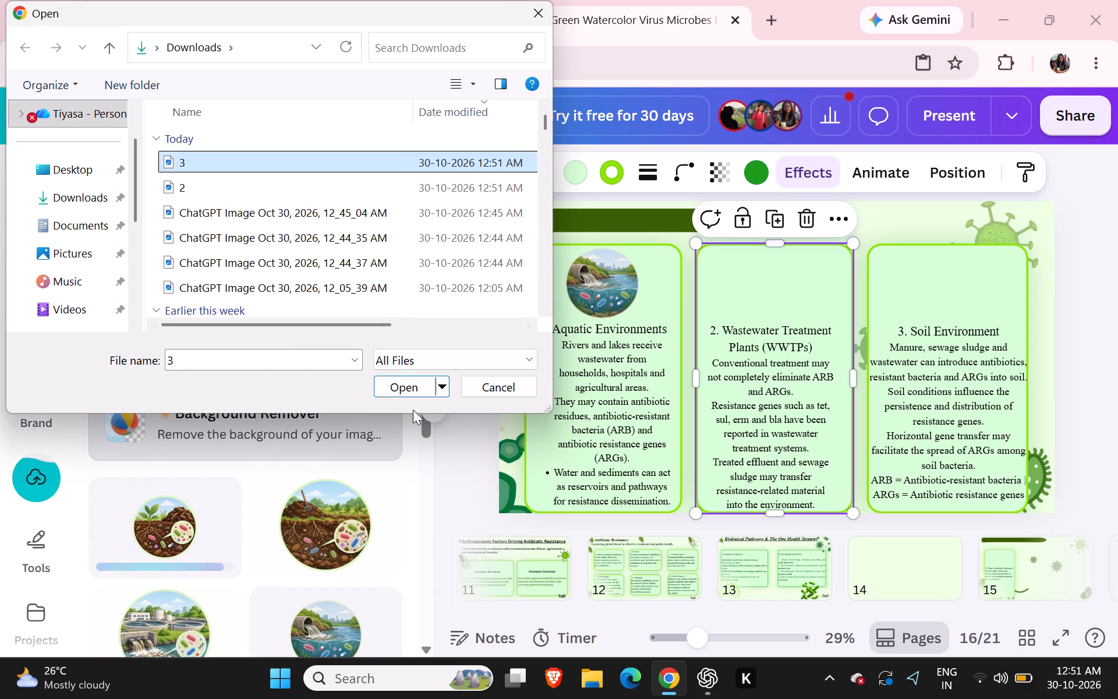
pyautogui.click(419, 389)
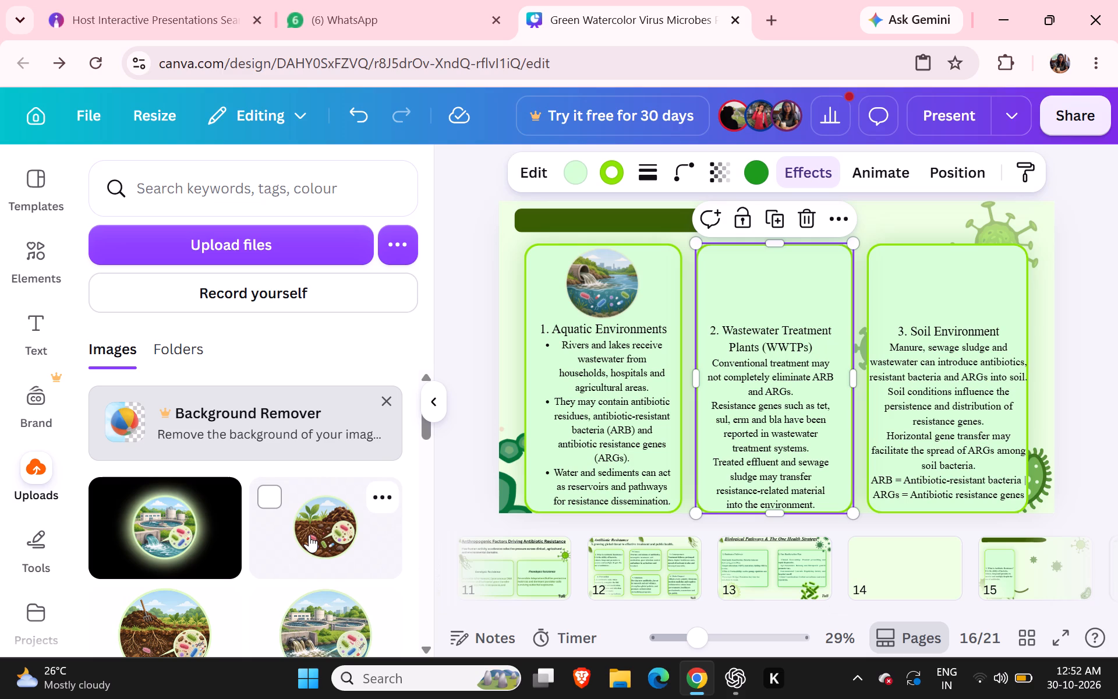
# Add the uploaded soil illustration to slide 16 and shrink it from full-slide size to fit within one panel.
pyautogui.scroll(2, 16, 373)
pyautogui.moveTo(323, 517); pyautogui.dragTo(773, 164)
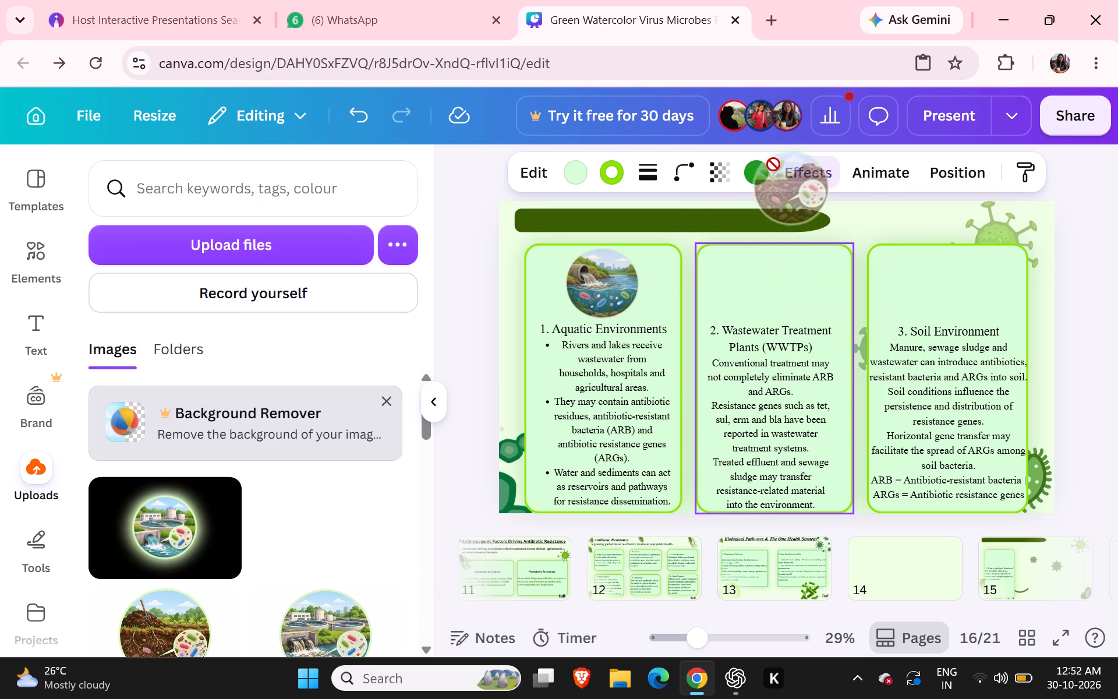
pyautogui.moveTo(773, 164); pyautogui.dragTo(748, 225)
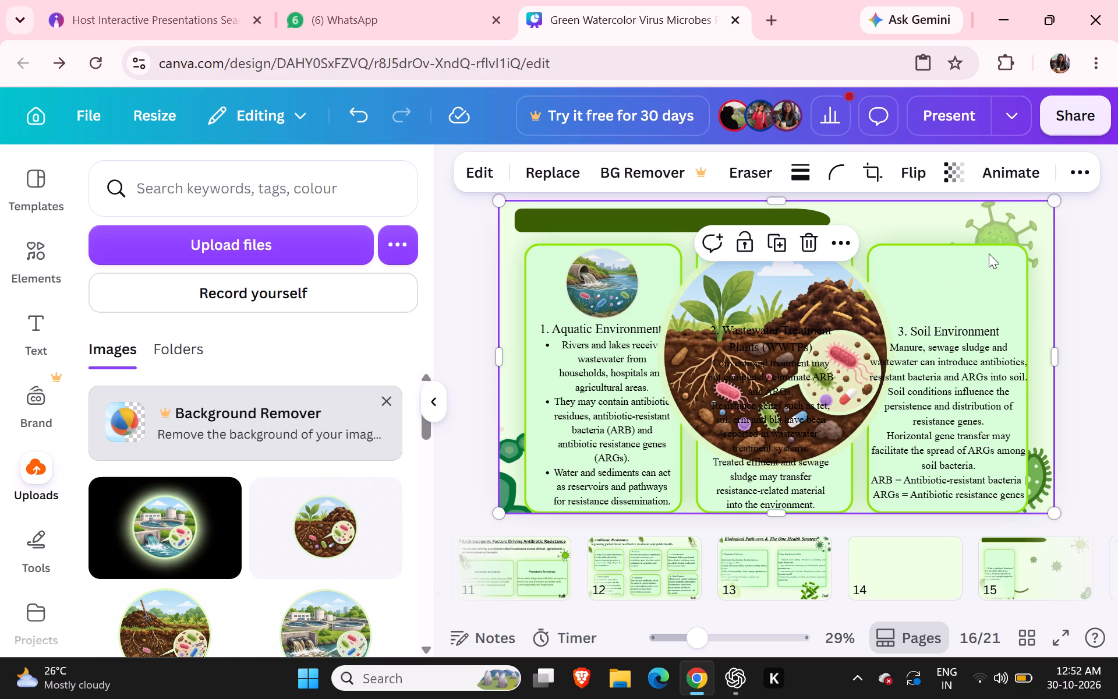
pyautogui.click(809, 303)
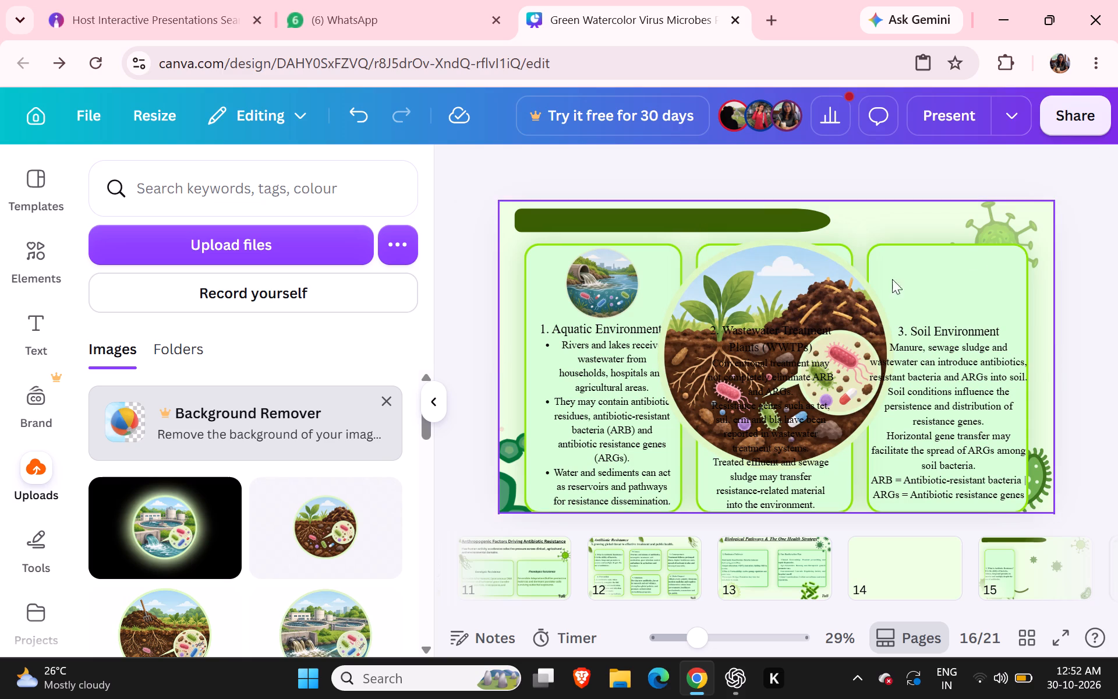
pyautogui.click(819, 320)
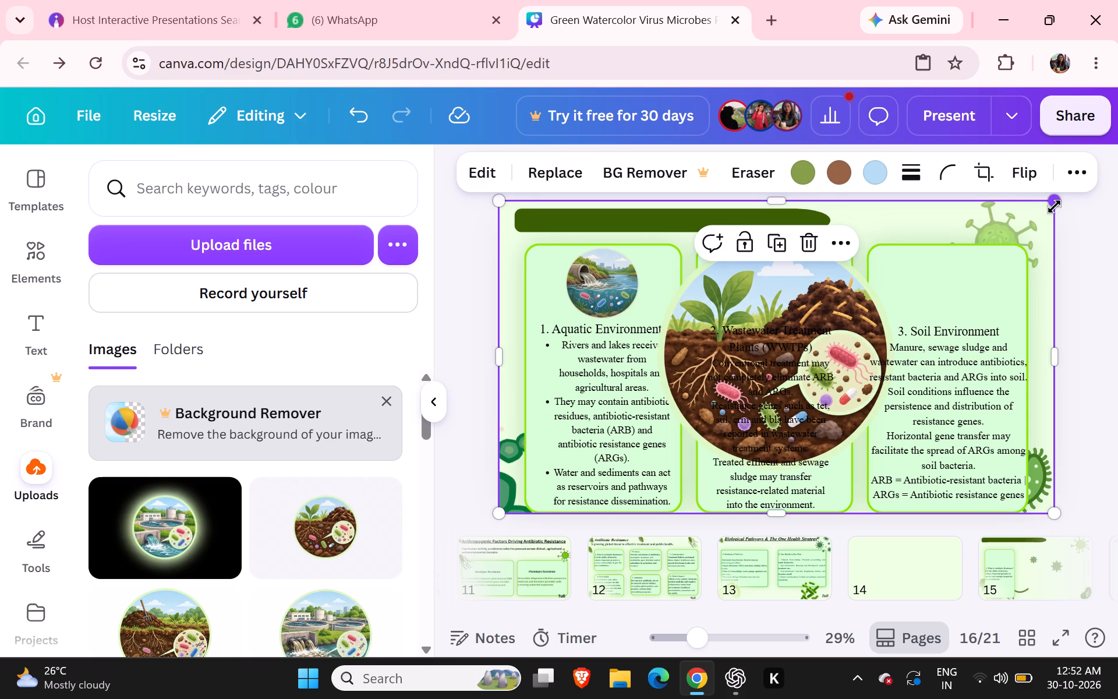
pyautogui.moveTo(1054, 206); pyautogui.dragTo(707, 351)
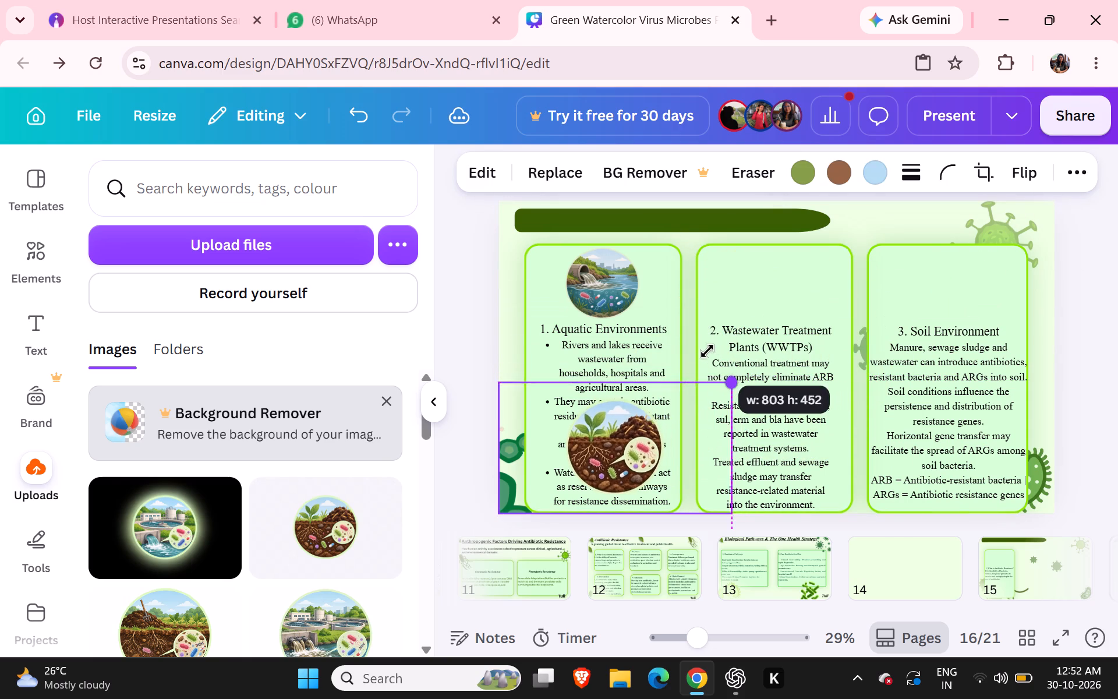
pyautogui.moveTo(707, 351); pyautogui.dragTo(675, 363)
# Place the soil illustration above the "3. Soil Environment" heading and reduce it to about 632 by 356.
pyautogui.moveTo(575, 479); pyautogui.dragTo(747, 308)
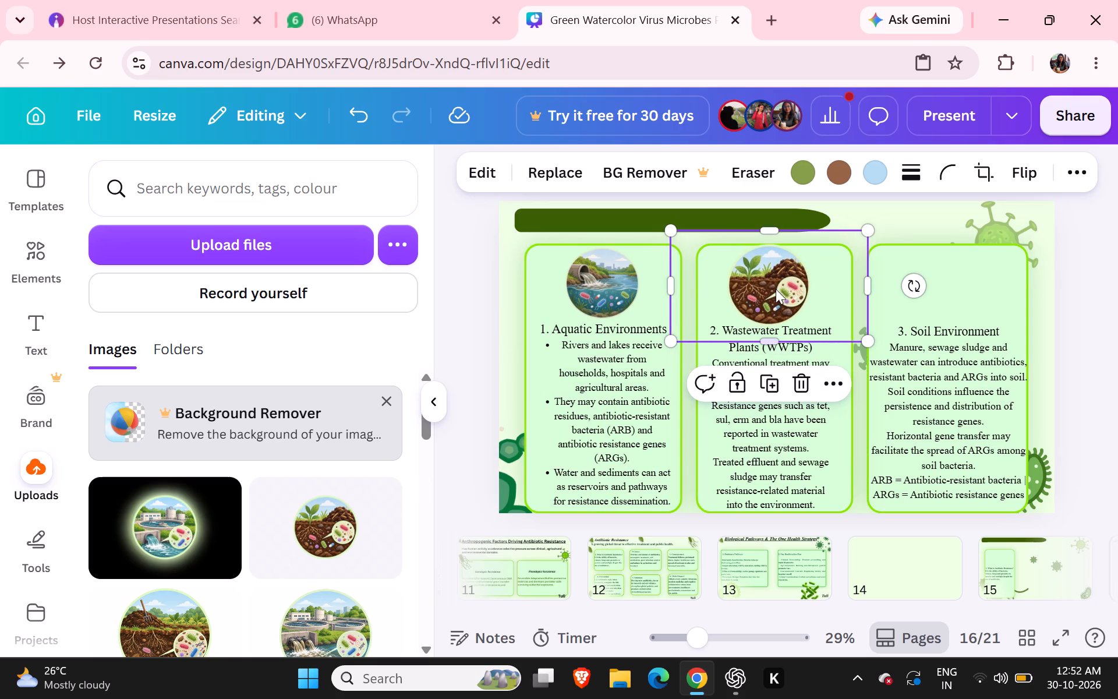
pyautogui.moveTo(773, 287); pyautogui.dragTo(975, 282)
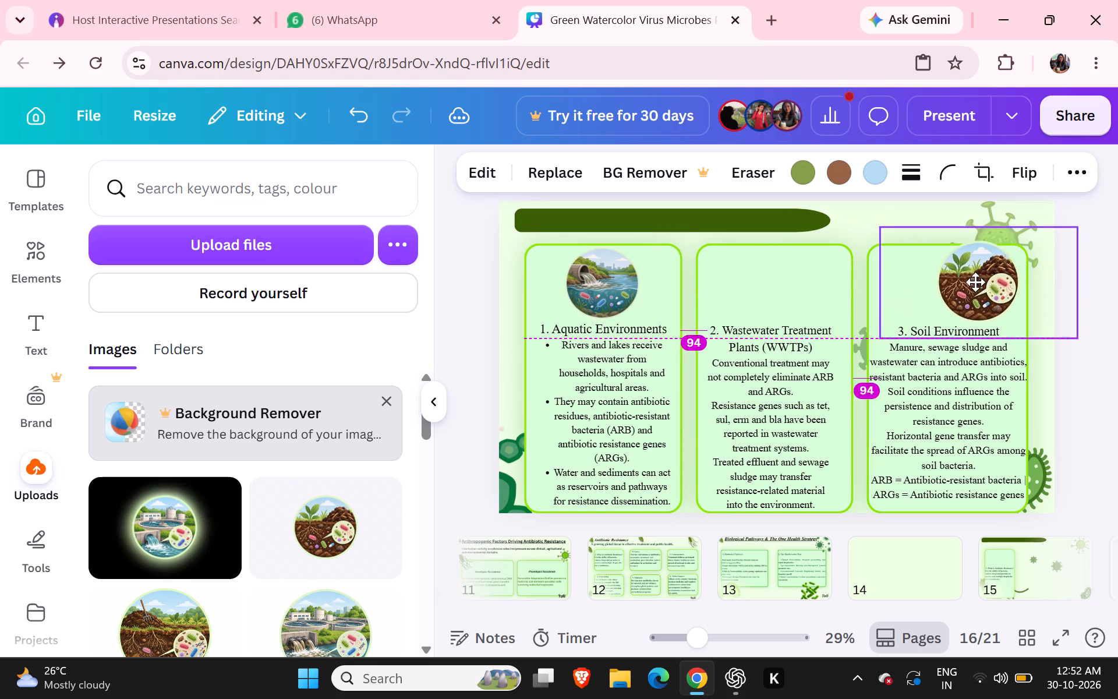
pyautogui.moveTo(975, 282); pyautogui.dragTo(948, 290)
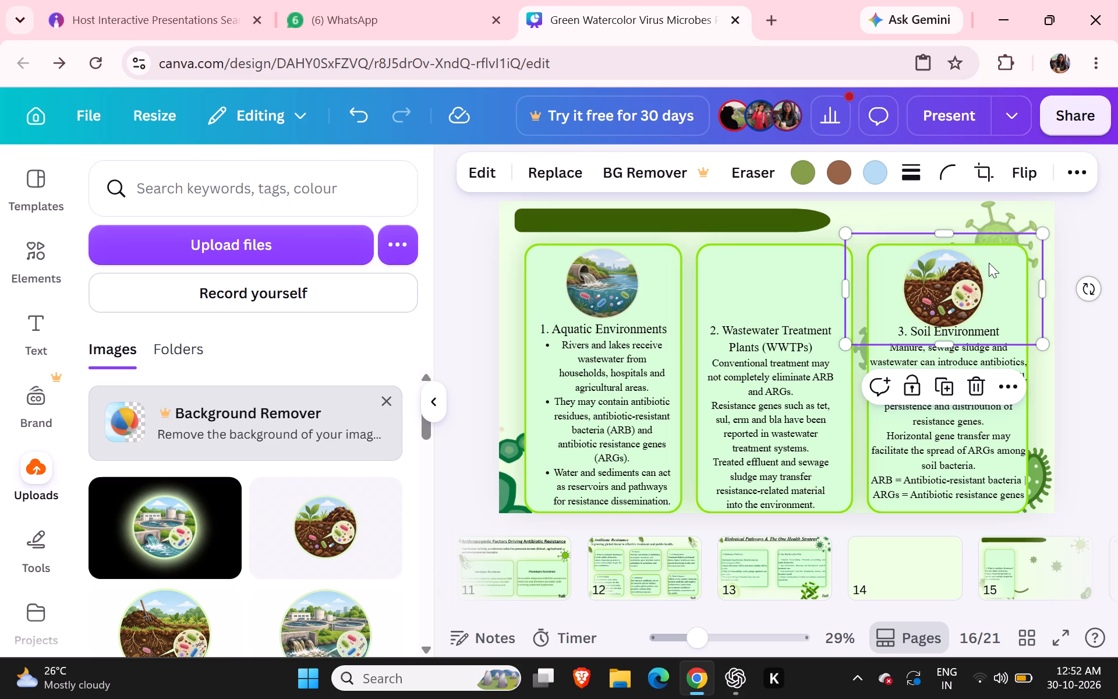
pyautogui.moveTo(1038, 234); pyautogui.dragTo(1030, 242)
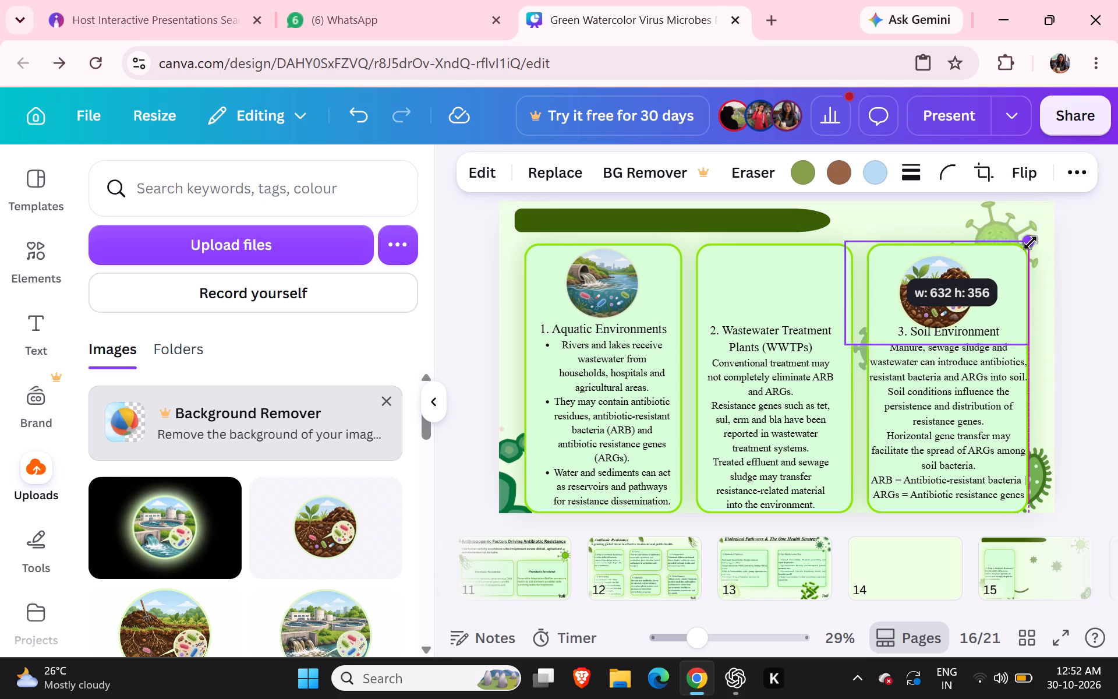
pyautogui.moveTo(1030, 242); pyautogui.dragTo(1028, 246)
pyautogui.moveTo(919, 295); pyautogui.dragTo(939, 283)
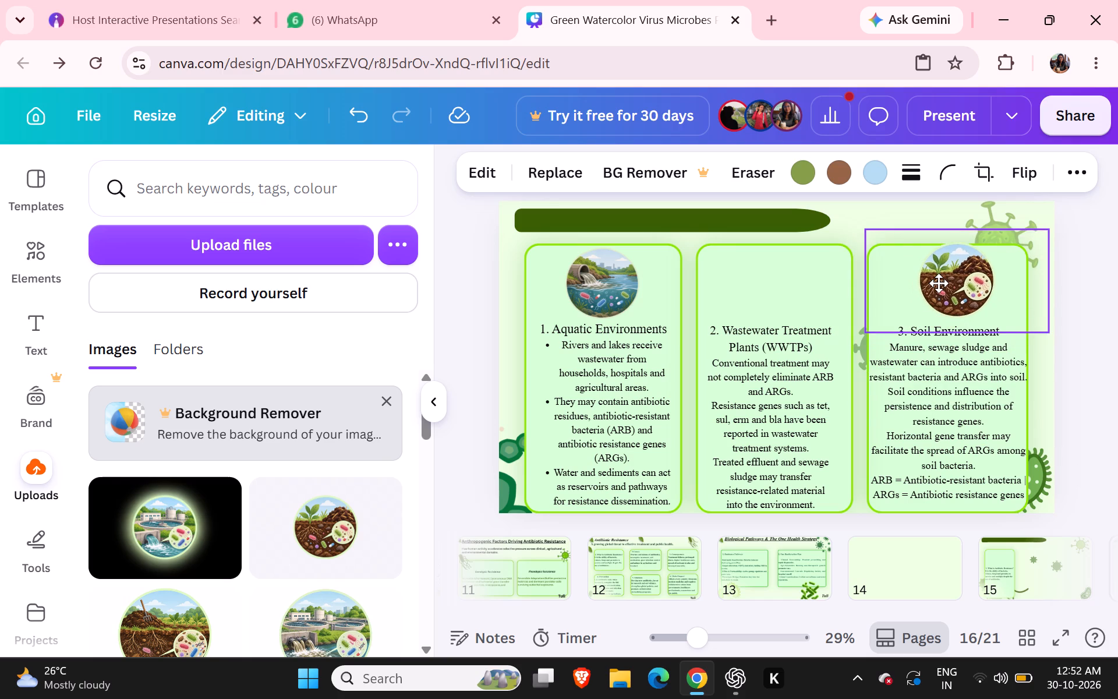
pyautogui.moveTo(939, 283); pyautogui.dragTo(925, 289)
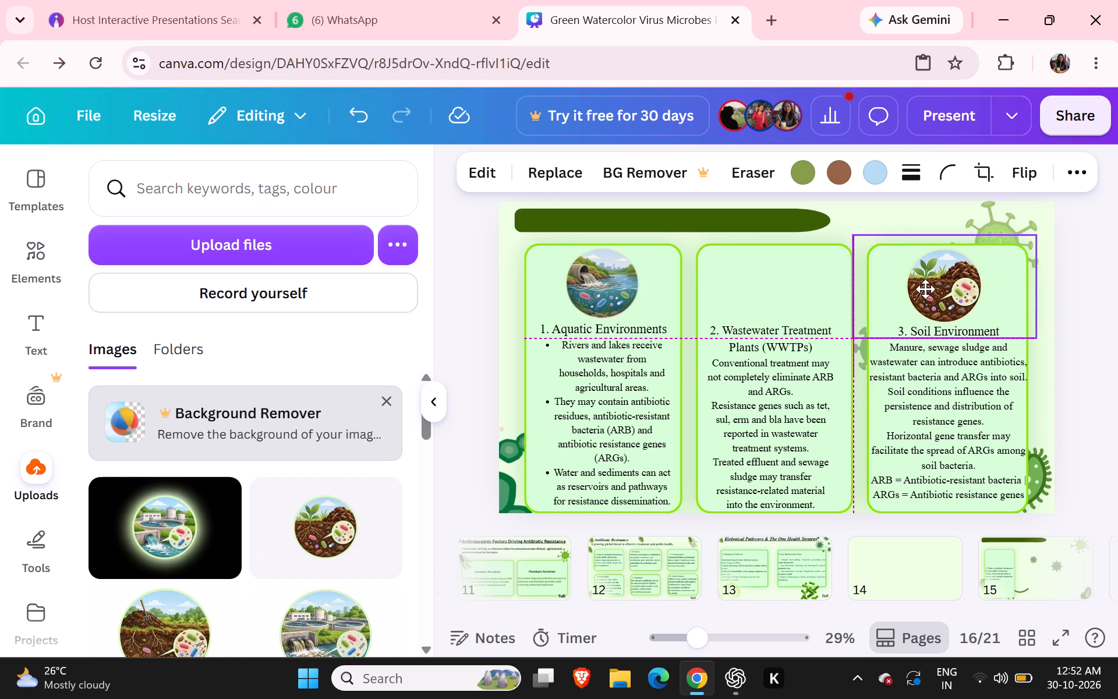
pyautogui.moveTo(925, 289); pyautogui.dragTo(925, 289)
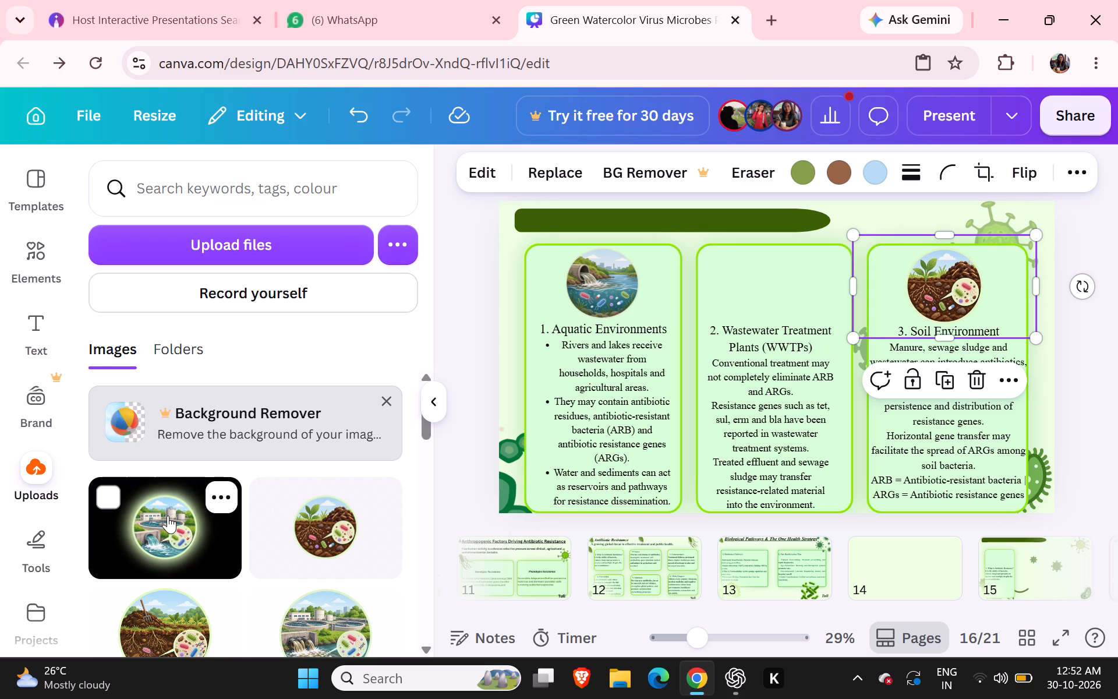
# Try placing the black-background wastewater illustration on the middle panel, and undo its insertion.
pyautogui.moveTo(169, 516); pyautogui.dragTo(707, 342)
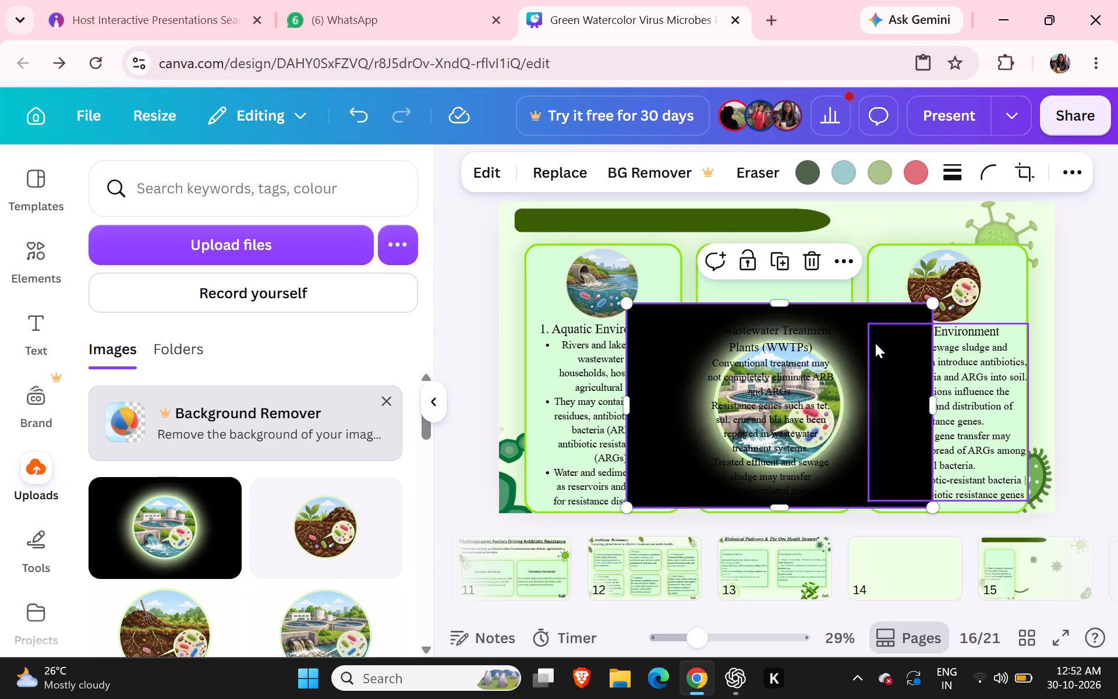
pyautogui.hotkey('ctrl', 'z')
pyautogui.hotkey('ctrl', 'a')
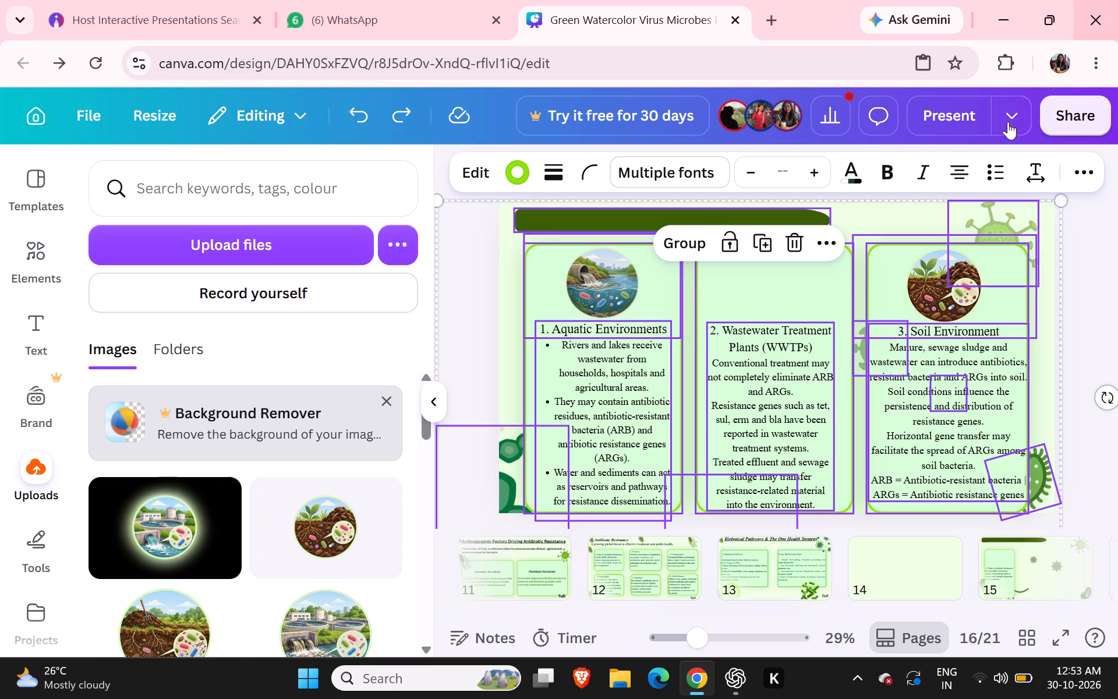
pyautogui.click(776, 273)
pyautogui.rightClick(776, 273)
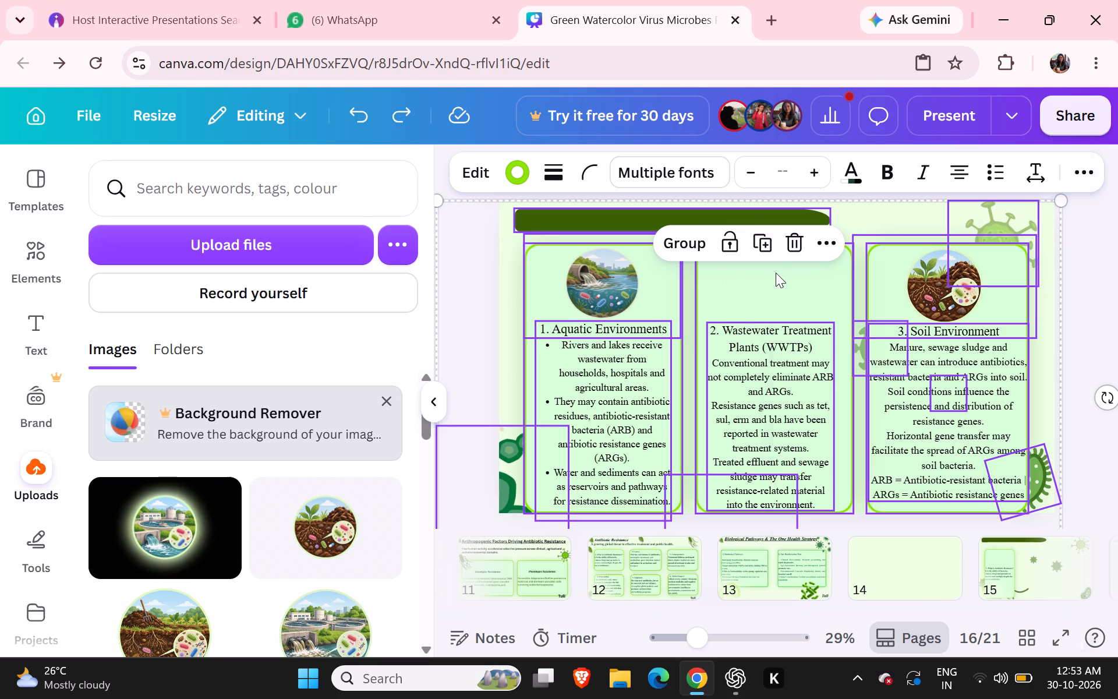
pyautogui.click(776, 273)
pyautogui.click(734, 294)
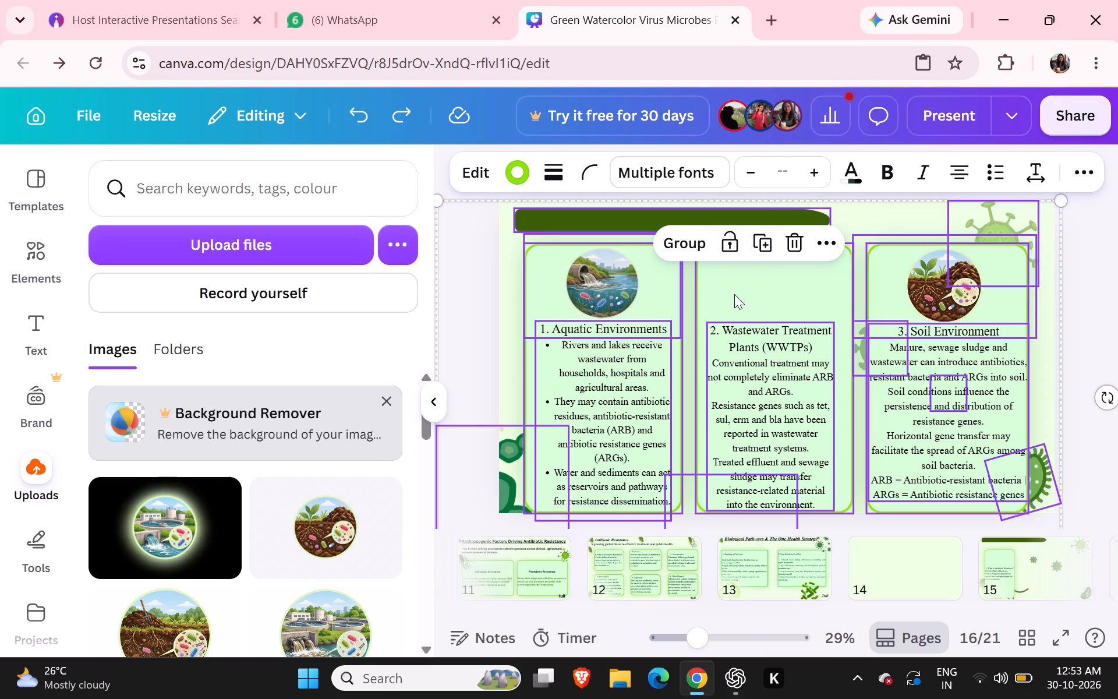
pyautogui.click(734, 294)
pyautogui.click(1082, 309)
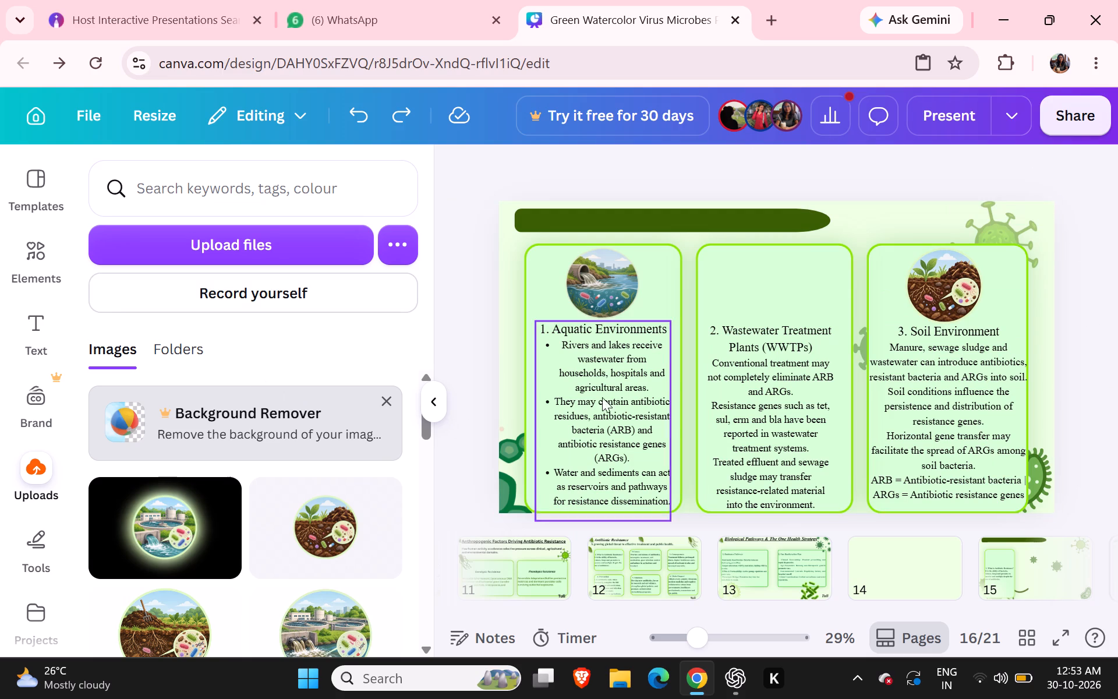
# Nudge the soil illustration slightly so it is centred in the Soil Environment panel.
pyautogui.click(919, 261)
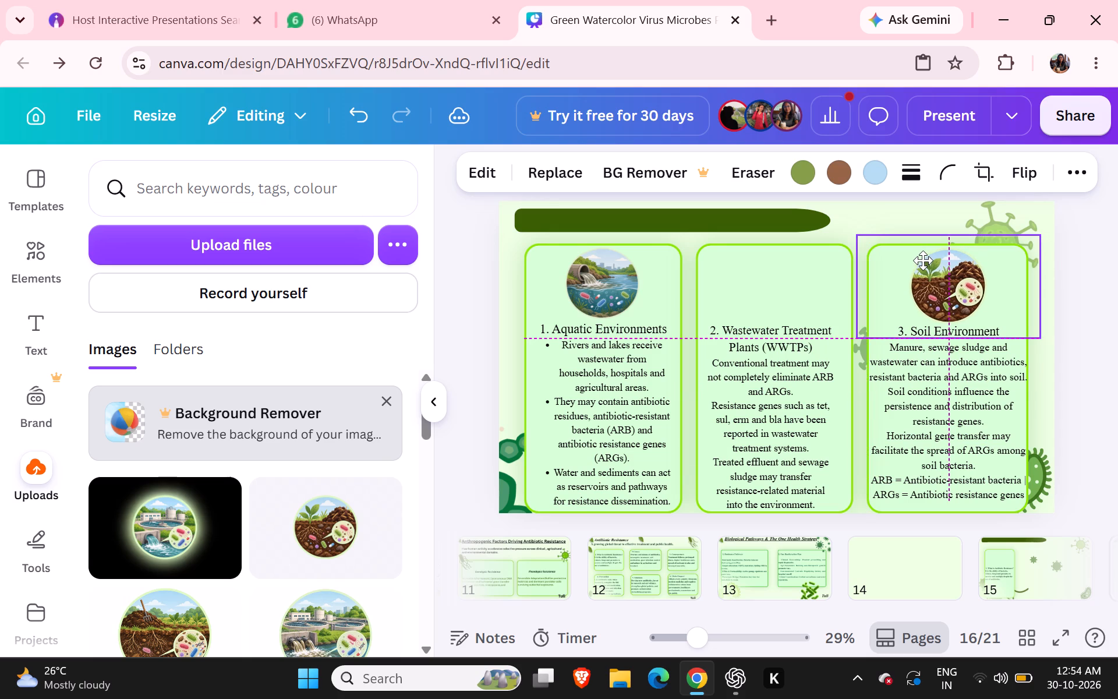
pyautogui.click(875, 207)
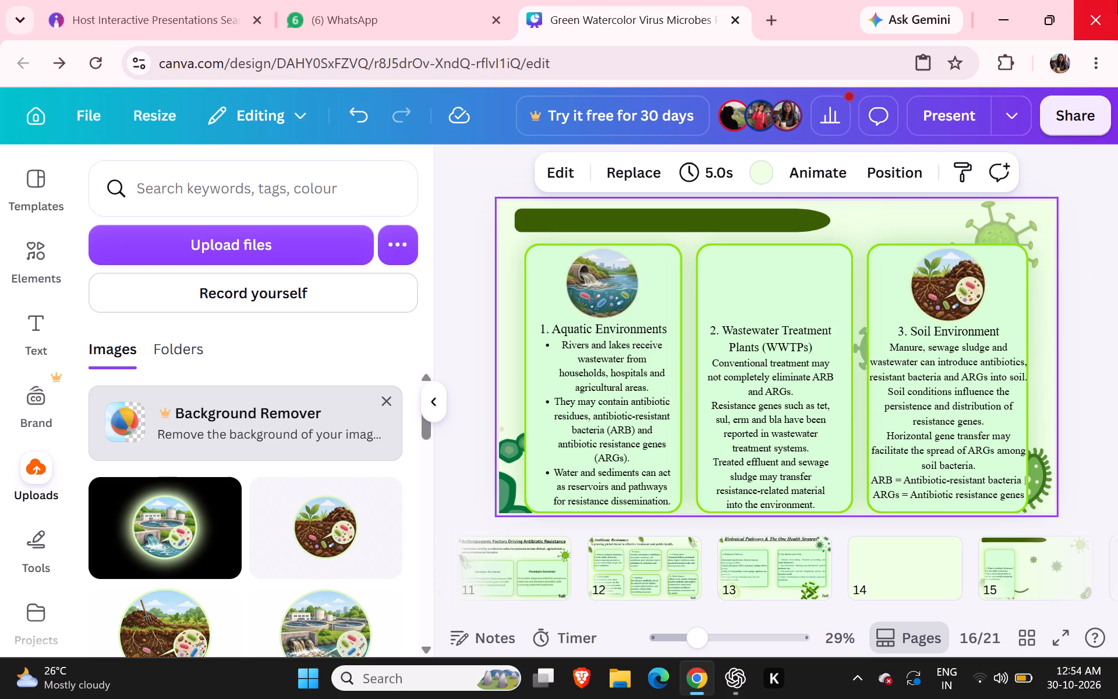
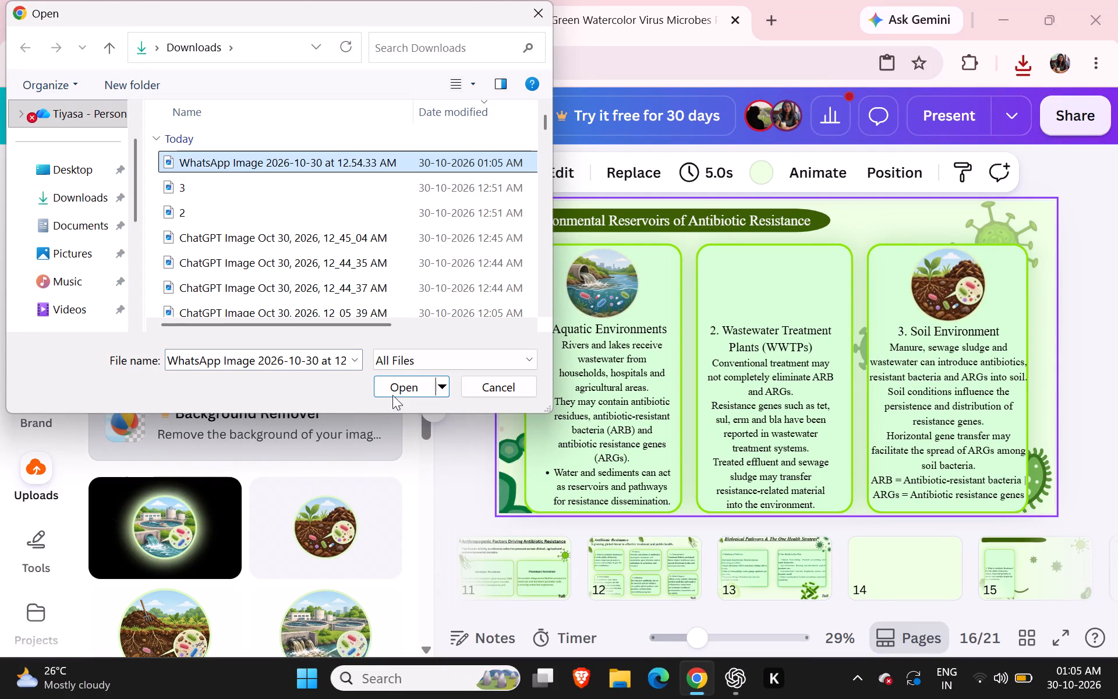
# Upload the "WhatsApp Image 2026-10-30 at 12.54.33 AM" file from Downloads to the Canva image uploads.
pyautogui.click(397, 389)
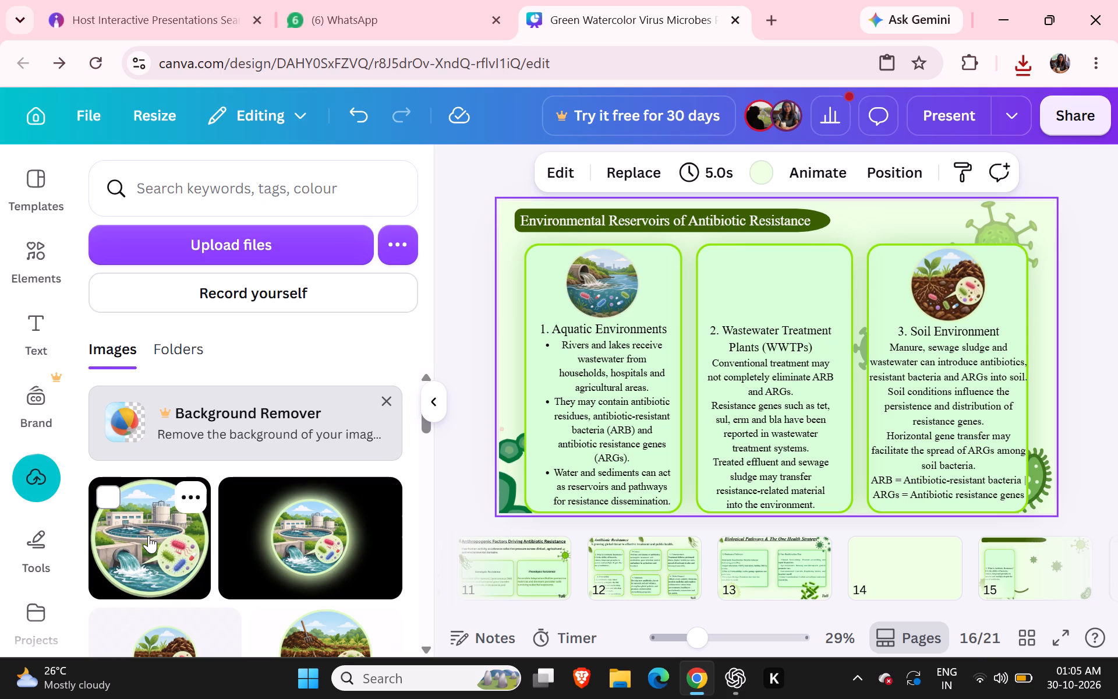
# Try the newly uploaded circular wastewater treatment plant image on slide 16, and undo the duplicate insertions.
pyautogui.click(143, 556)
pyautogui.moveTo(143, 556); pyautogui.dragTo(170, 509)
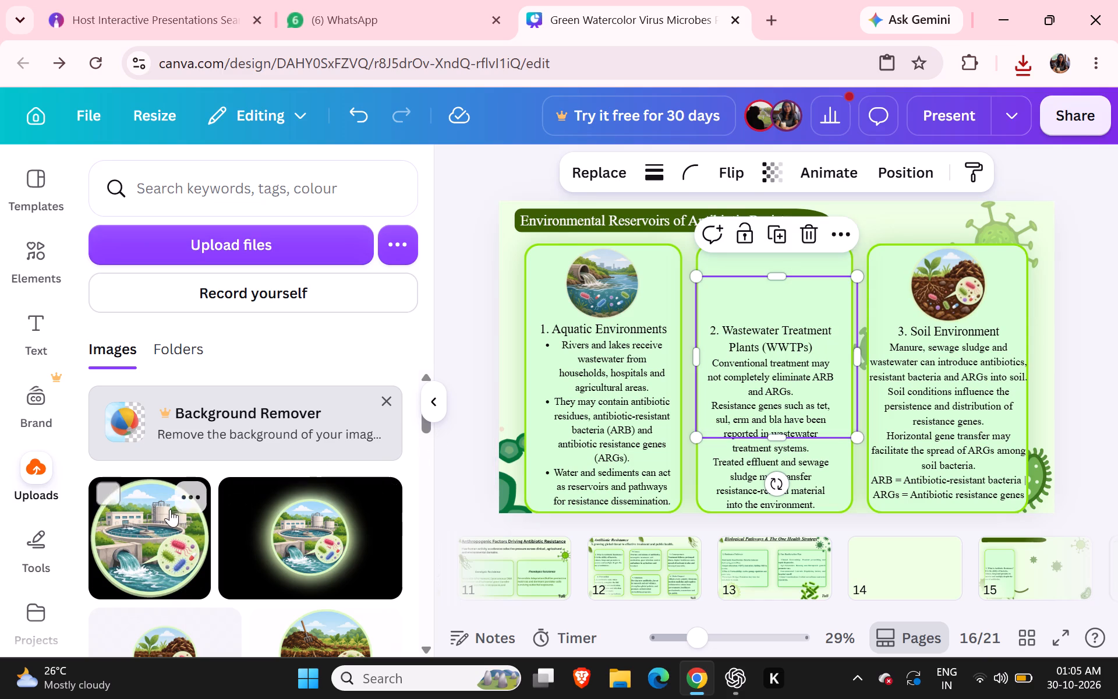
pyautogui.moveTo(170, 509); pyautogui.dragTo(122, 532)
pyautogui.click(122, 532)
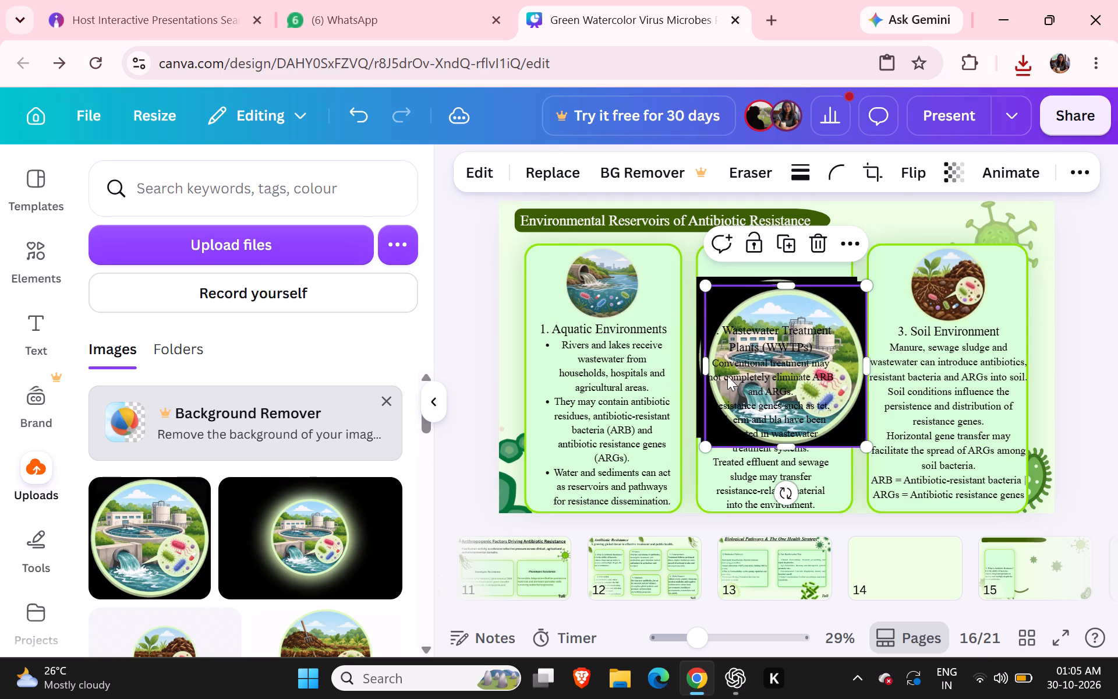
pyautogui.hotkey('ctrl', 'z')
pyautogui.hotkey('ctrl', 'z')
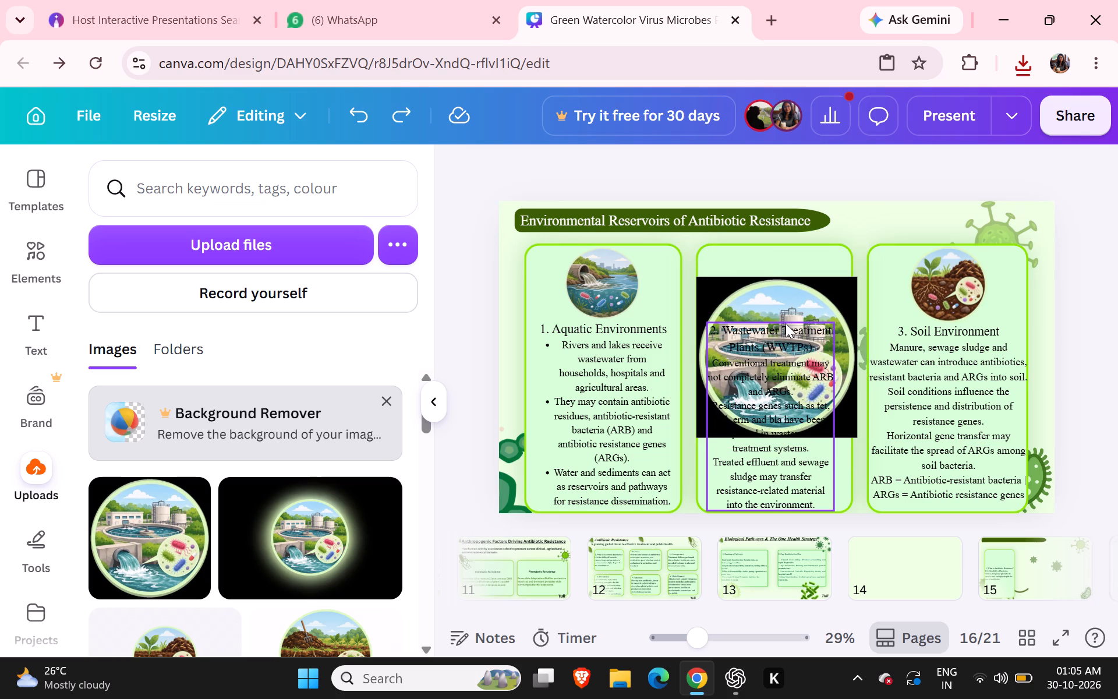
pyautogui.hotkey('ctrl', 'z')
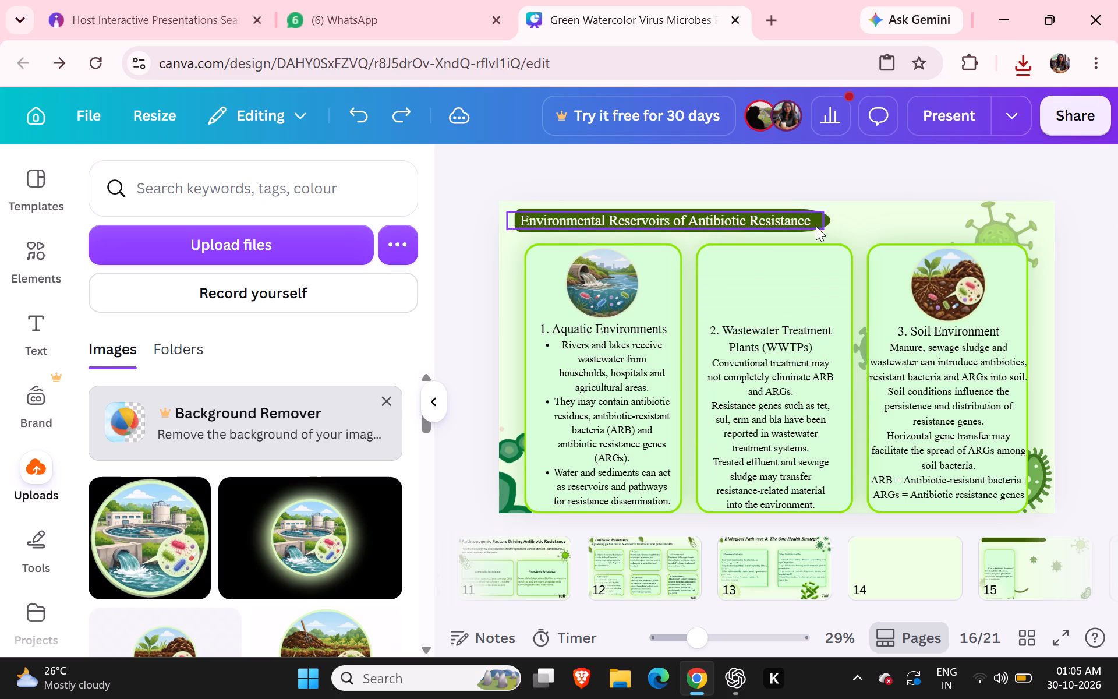
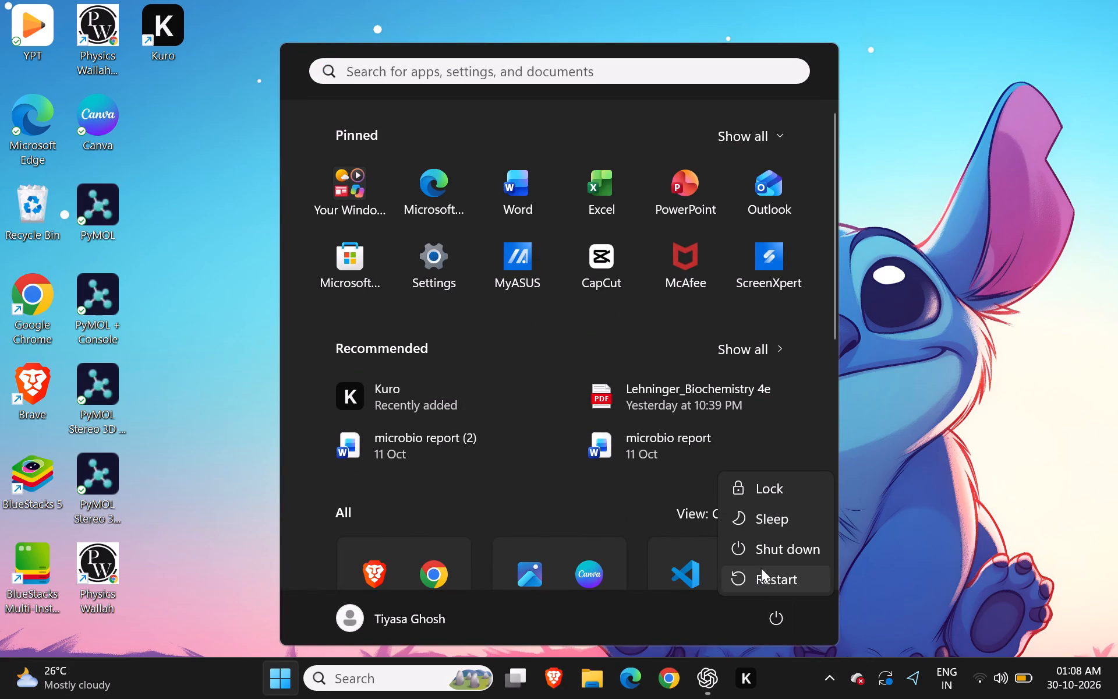
# Shut down the computer.
pyautogui.click(765, 553)
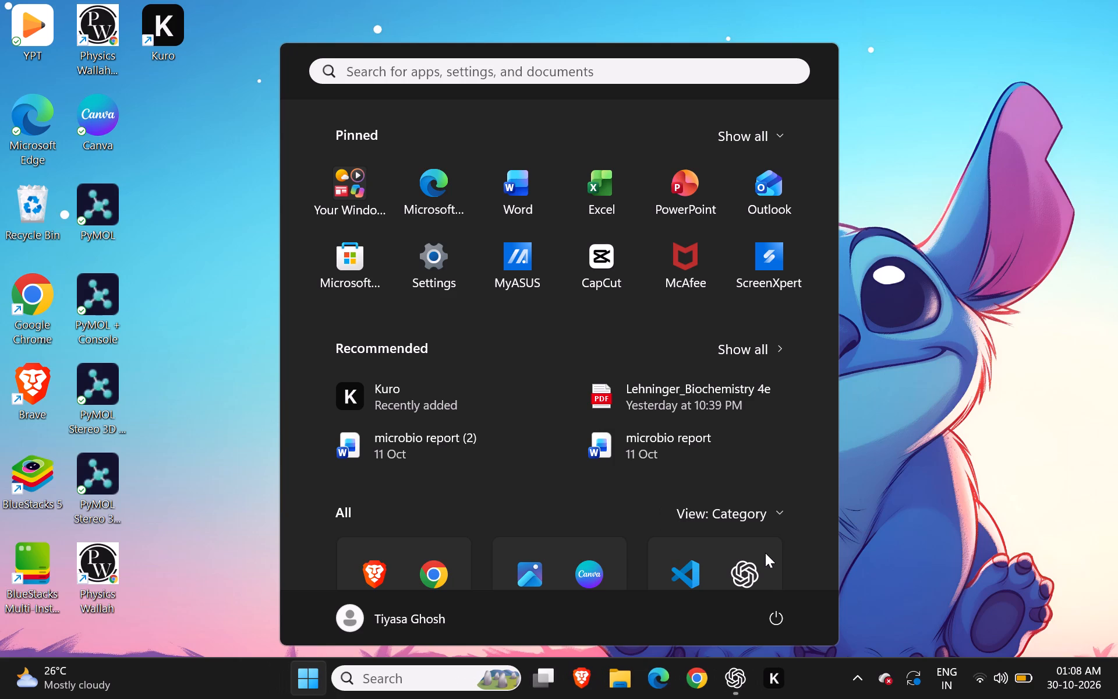